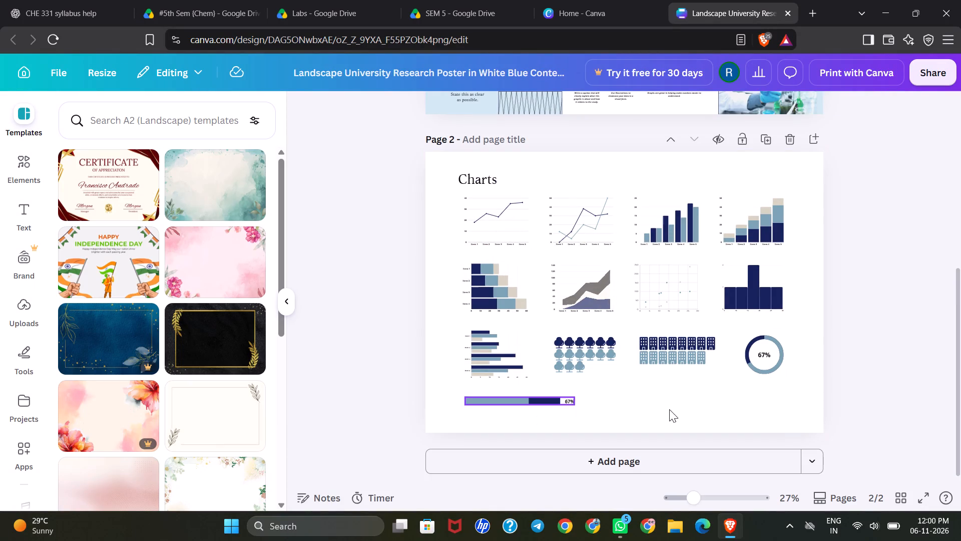
# Add a blank third page after the Charts page.
pyautogui.click(606, 461)
# Examine the poster layout on page 1 and the sample charts on page 2.
pyautogui.scroll(3, 651, 381)
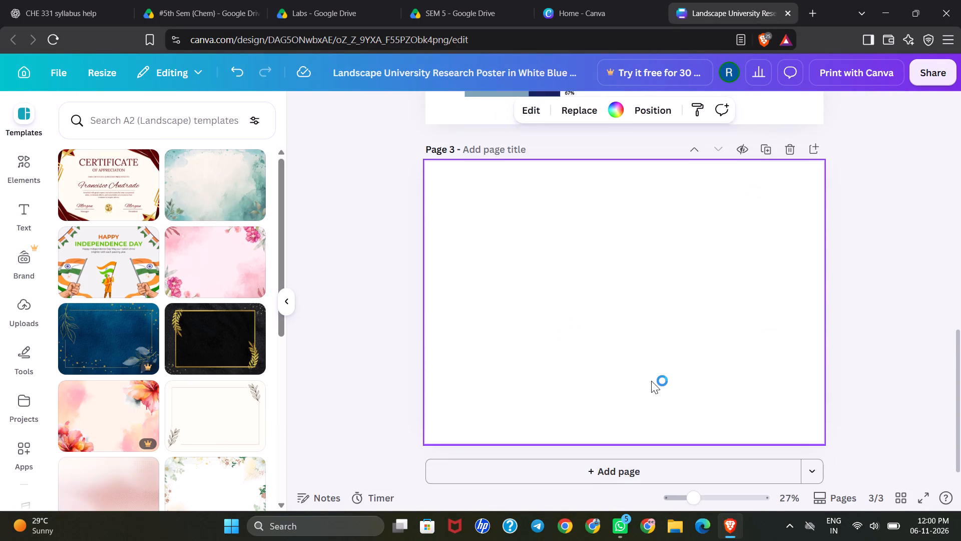
pyautogui.scroll(2, 651, 381)
pyautogui.scroll(5, 687, 325)
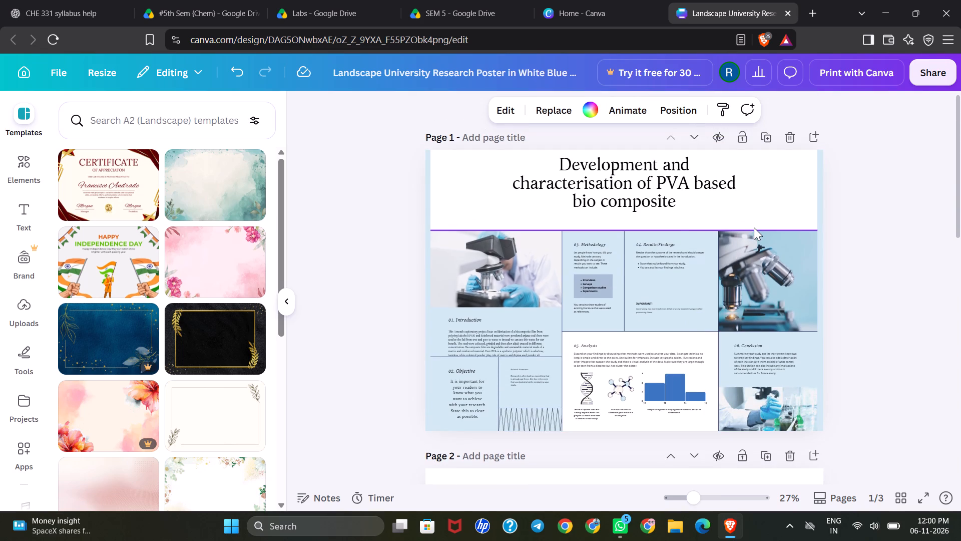
pyautogui.scroll(-1, 679, 283)
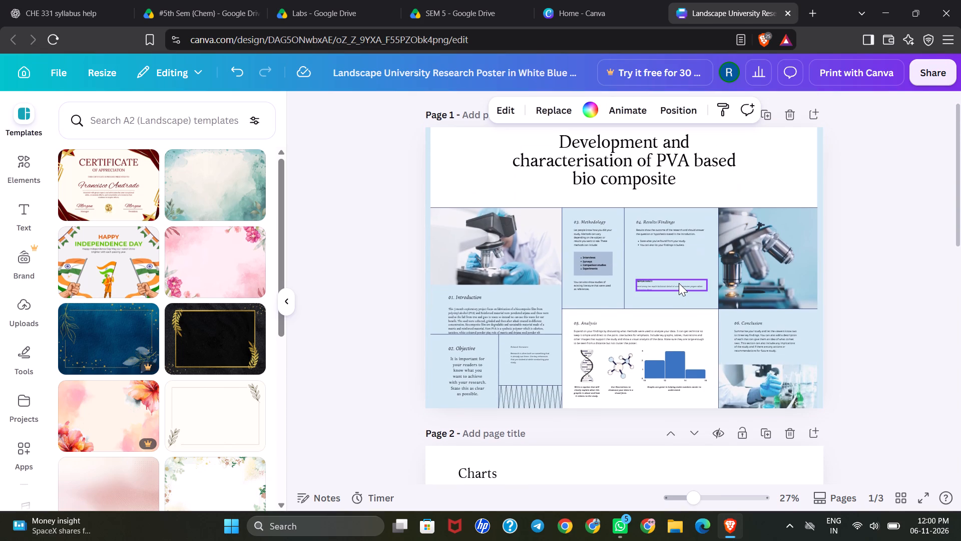
pyautogui.scroll(-2, 688, 247)
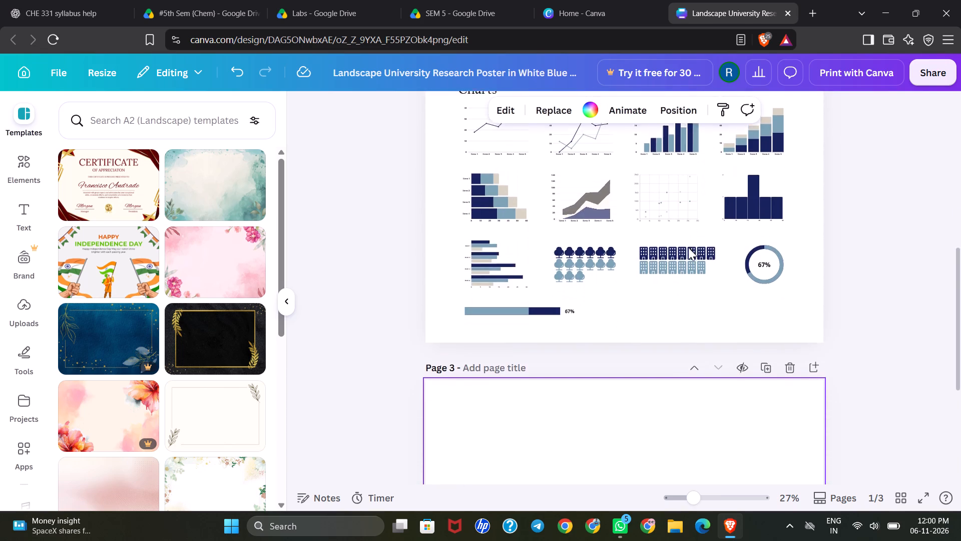
pyautogui.scroll(-2, 688, 247)
pyautogui.scroll(8, 688, 247)
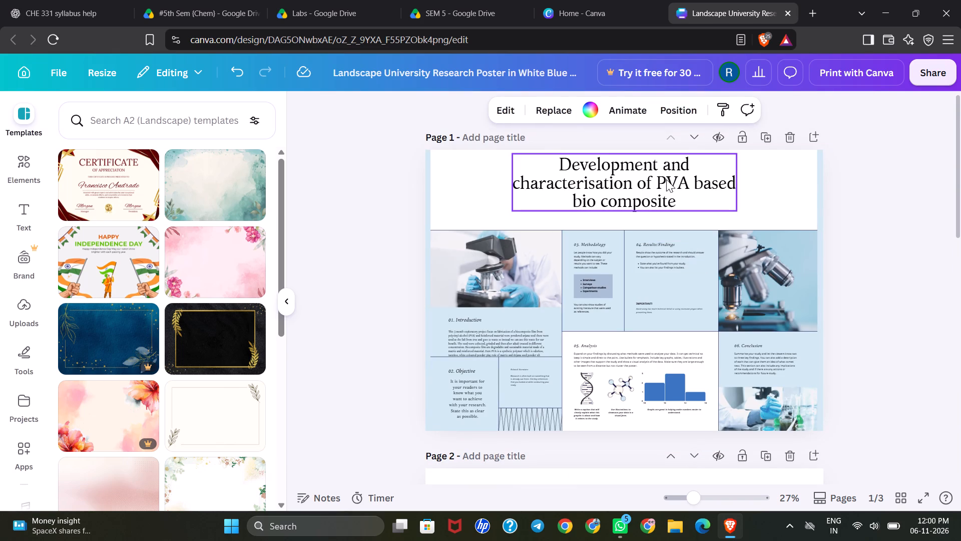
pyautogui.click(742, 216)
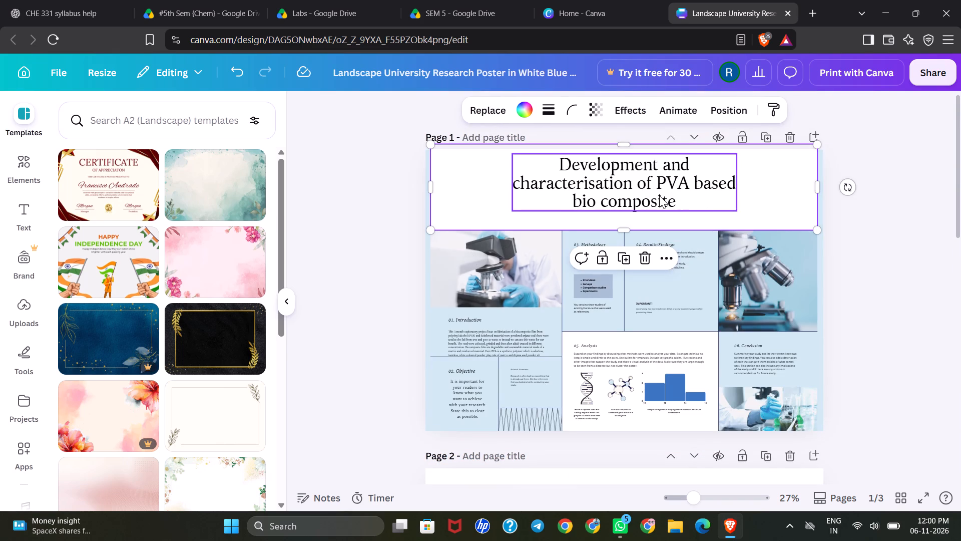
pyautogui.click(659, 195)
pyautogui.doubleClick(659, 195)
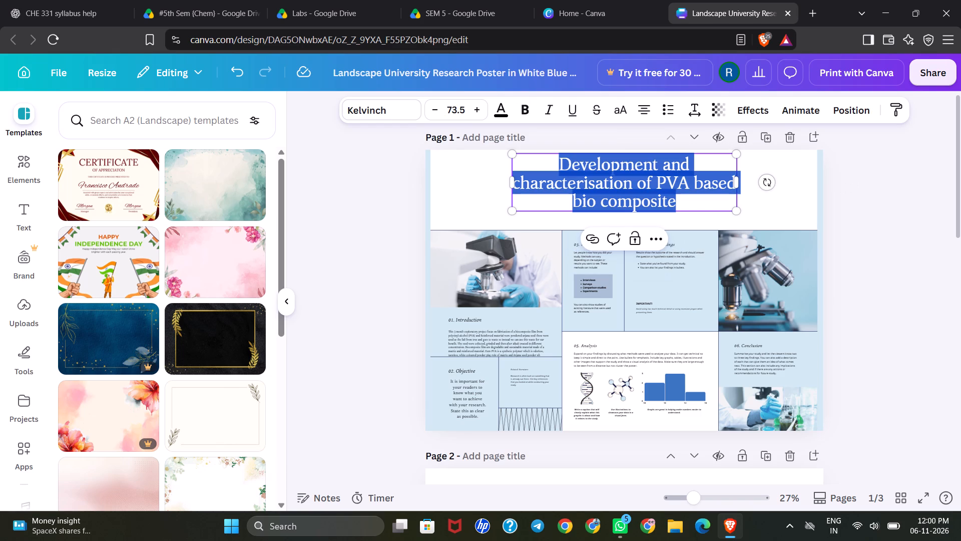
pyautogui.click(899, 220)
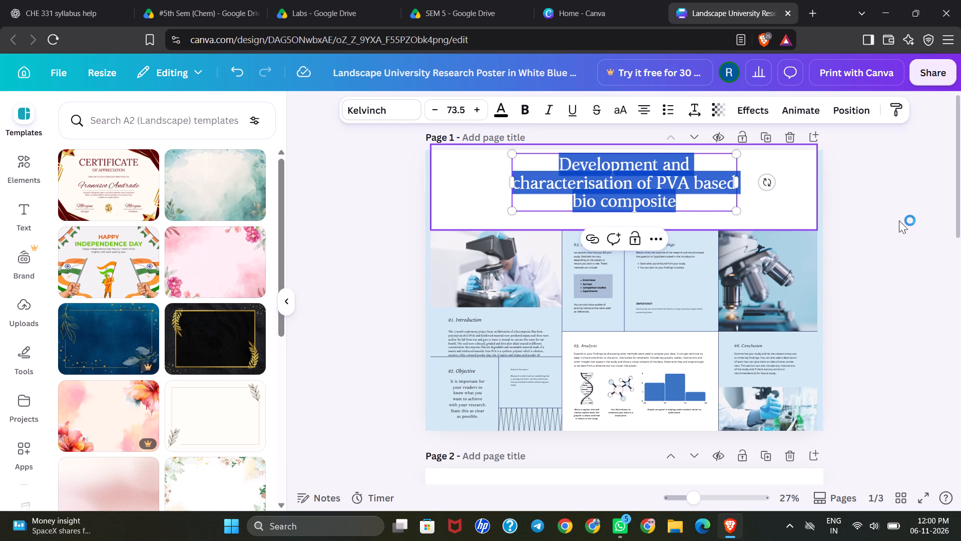
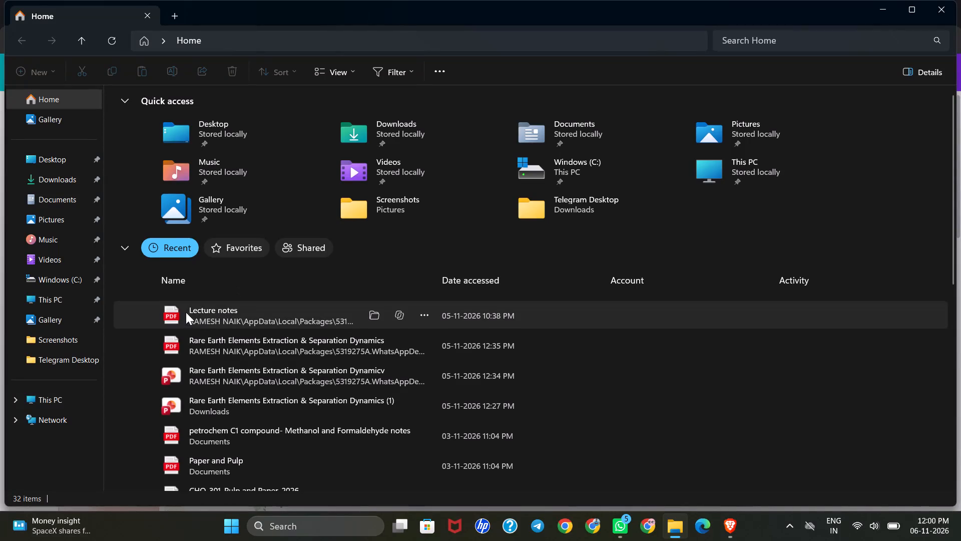
# Switch from File Explorer back to the Brave browser.
pyautogui.click(737, 540)
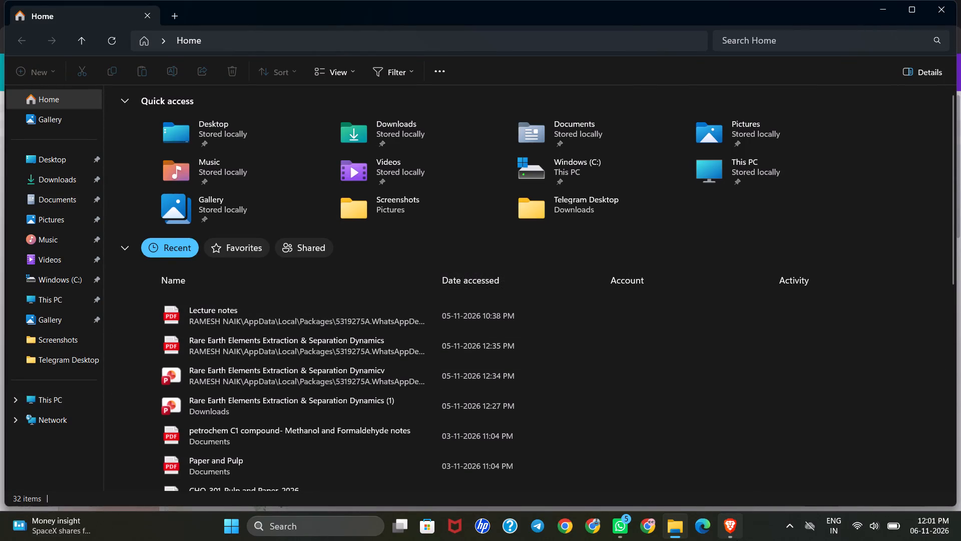
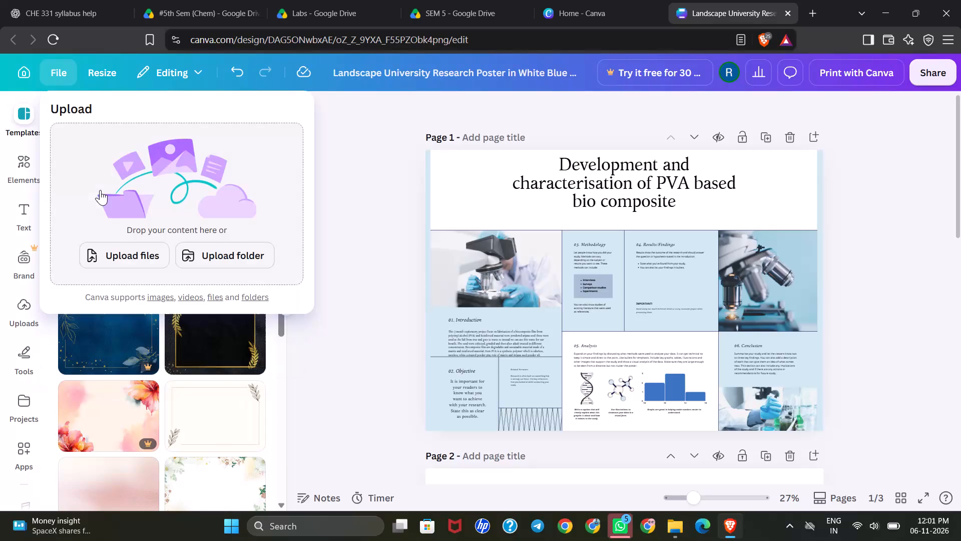
# Upload the recent PowerPoint file REE_Final_Presentation_Group15 NEW to the design's uploads.
pyautogui.click(137, 255)
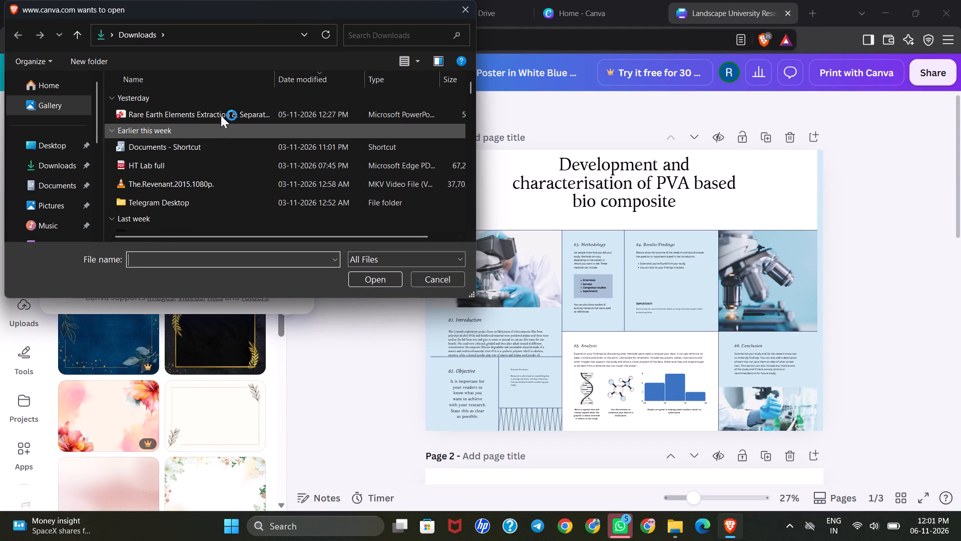
pyautogui.click(225, 111)
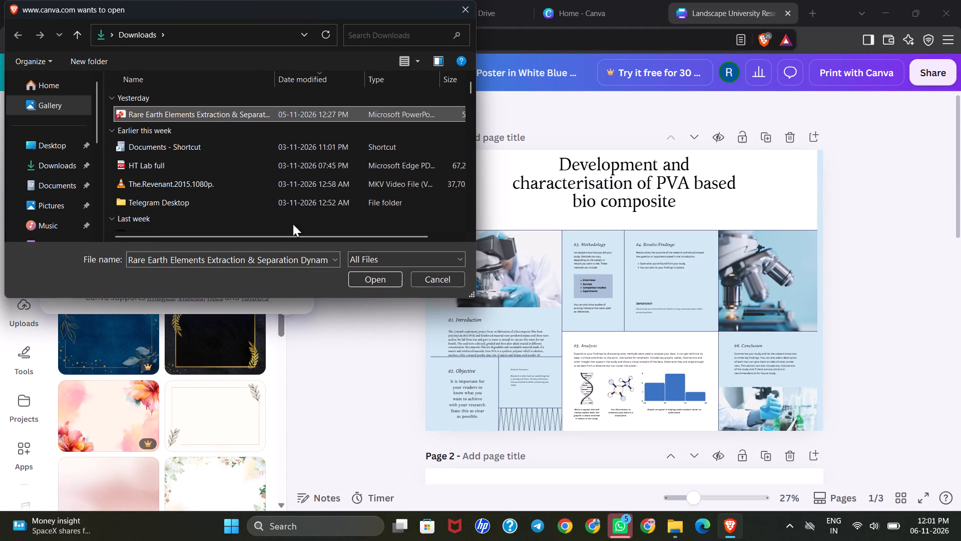
pyautogui.click(306, 260)
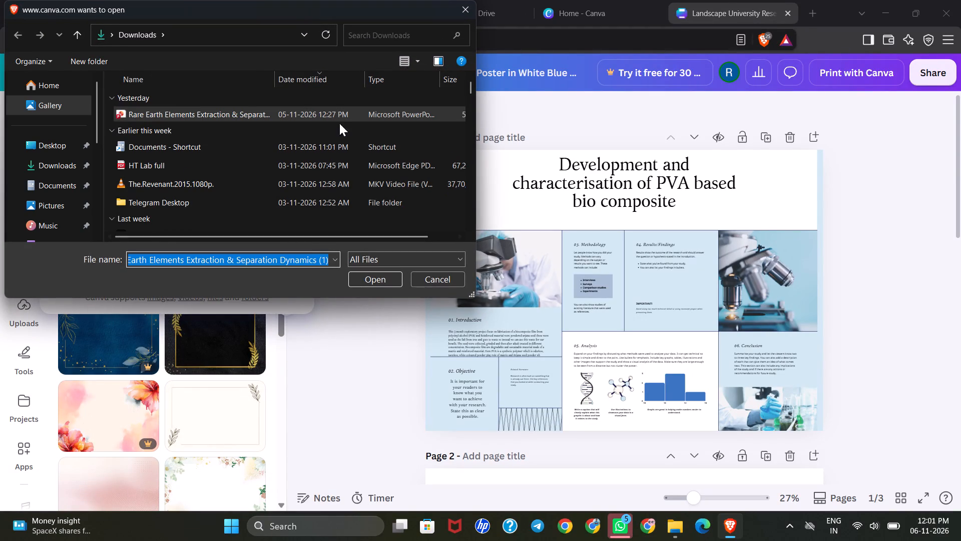
pyautogui.scroll(2, 266, 118)
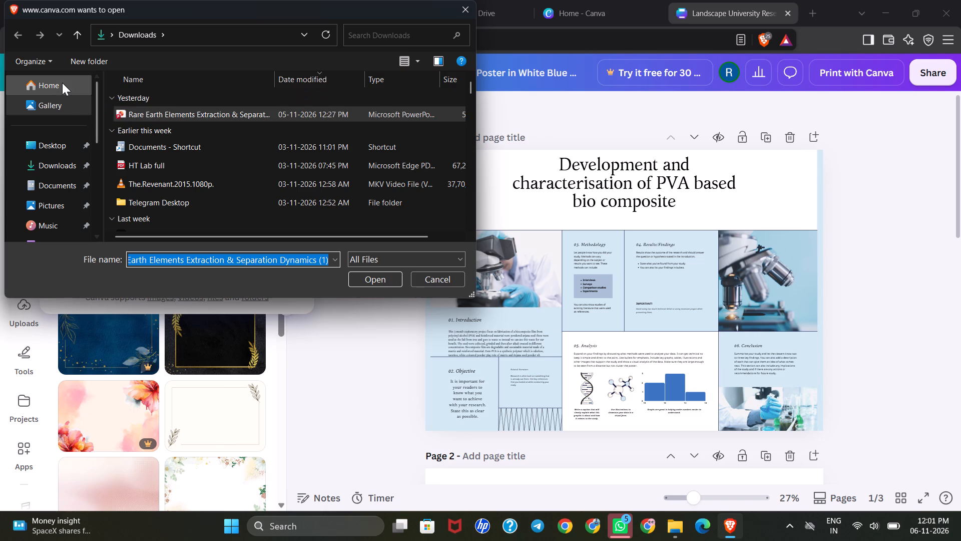
pyautogui.click(62, 82)
pyautogui.scroll(-1, 248, 189)
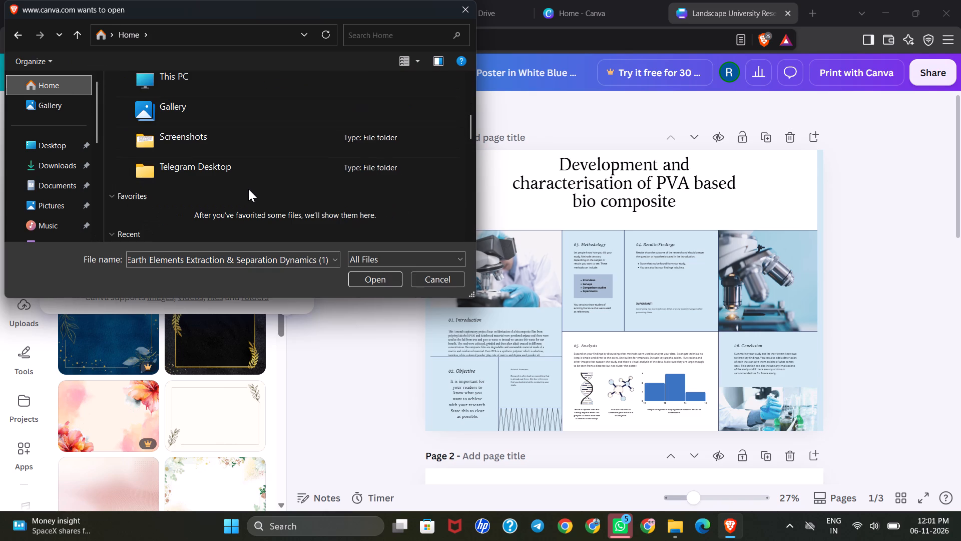
pyautogui.scroll(-1, 248, 189)
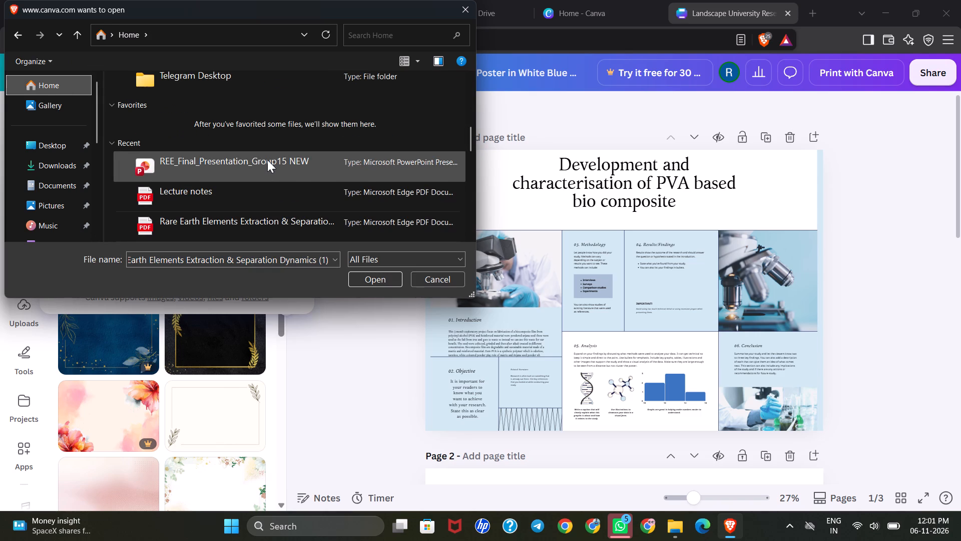
pyautogui.click(267, 160)
pyautogui.click(381, 276)
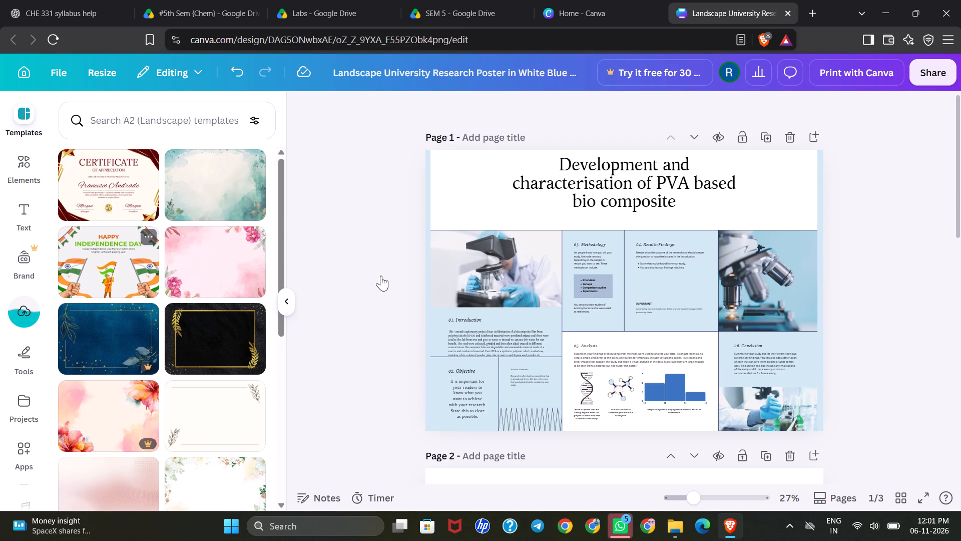
# Apply all 16 pages of the uploaded REE_Final_Presentation_Group15 NEW file, replacing all existing pages of the design.
pyautogui.click(24, 311)
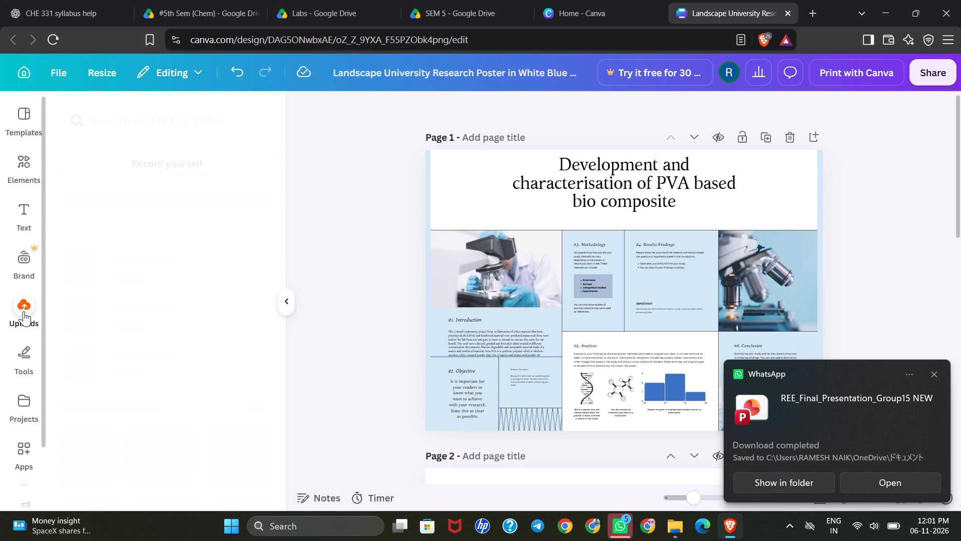
pyautogui.click(111, 291)
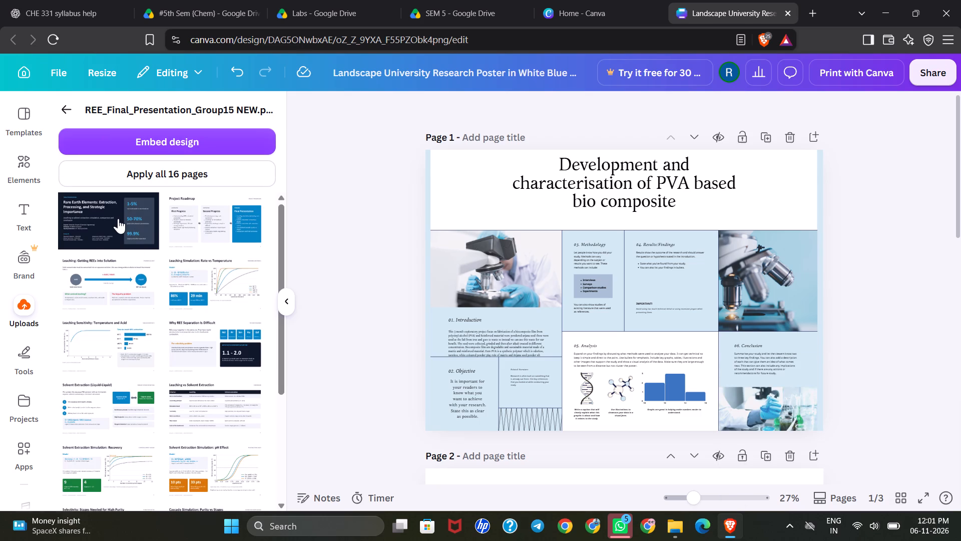
pyautogui.click(158, 177)
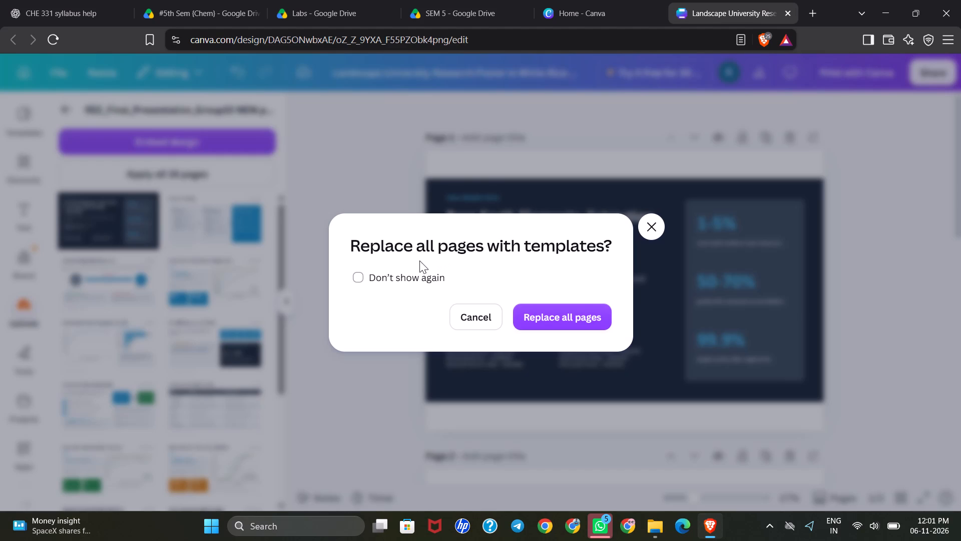
pyautogui.click(536, 322)
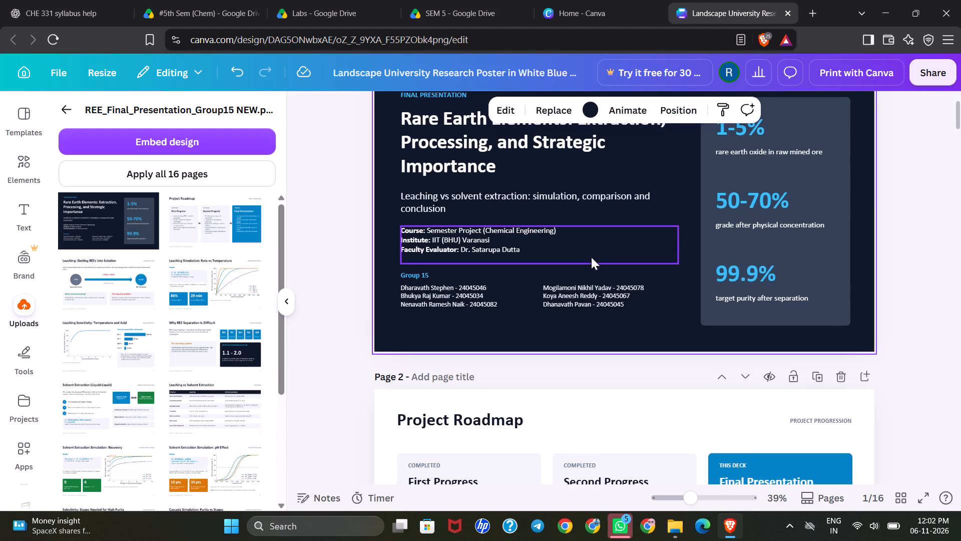
# Review the imported rare earth elements slides from the title page through to the References page.
pyautogui.scroll(1, 591, 257)
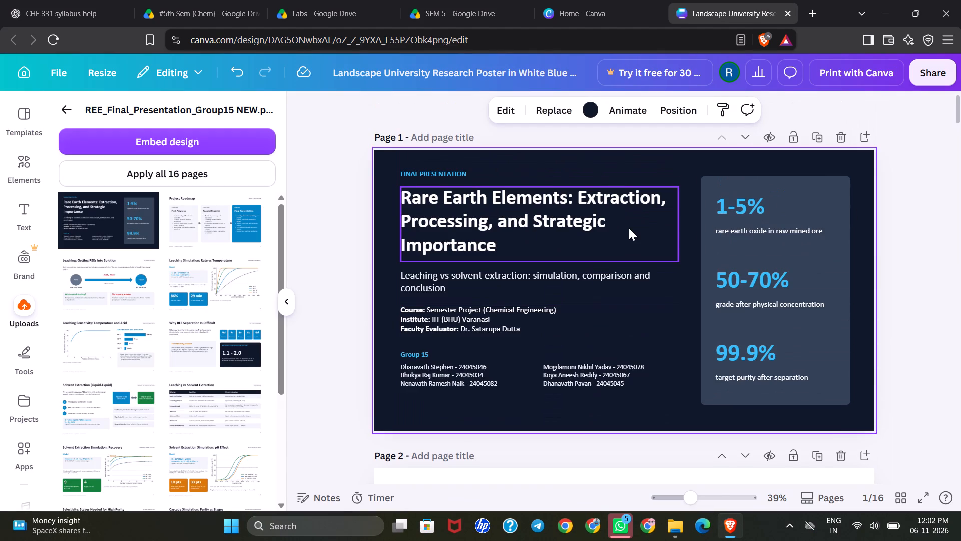
pyautogui.click(629, 228)
pyautogui.scroll(-3, 362, 302)
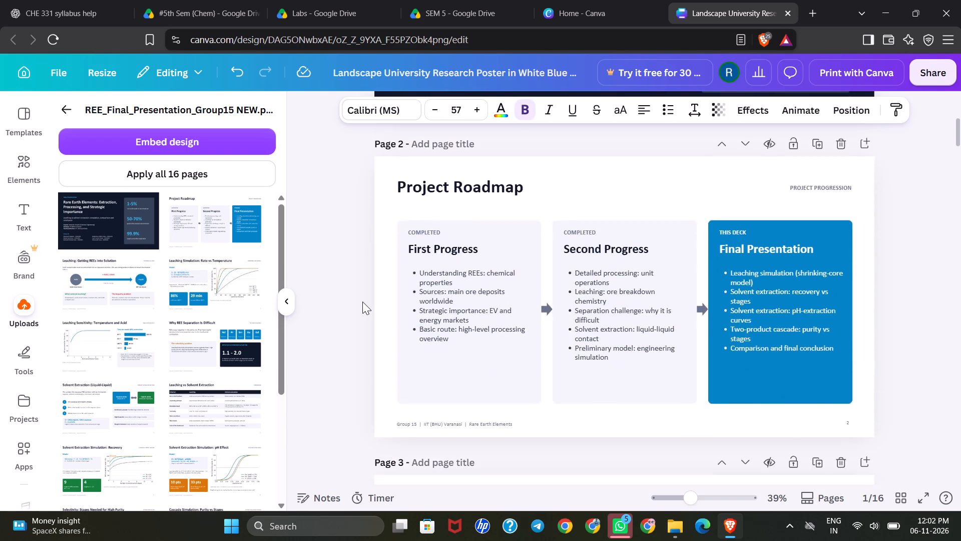
pyautogui.scroll(-14, 362, 302)
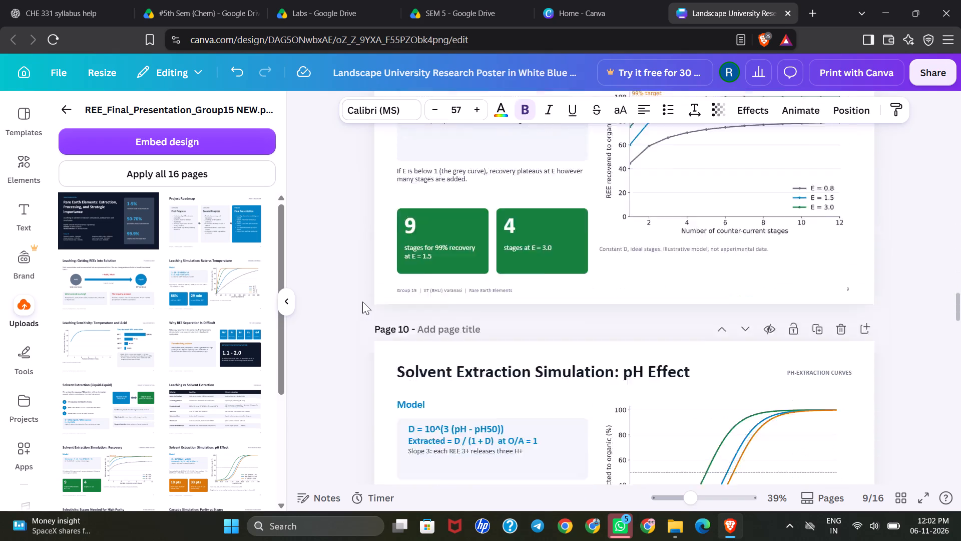
pyautogui.scroll(-6, 362, 302)
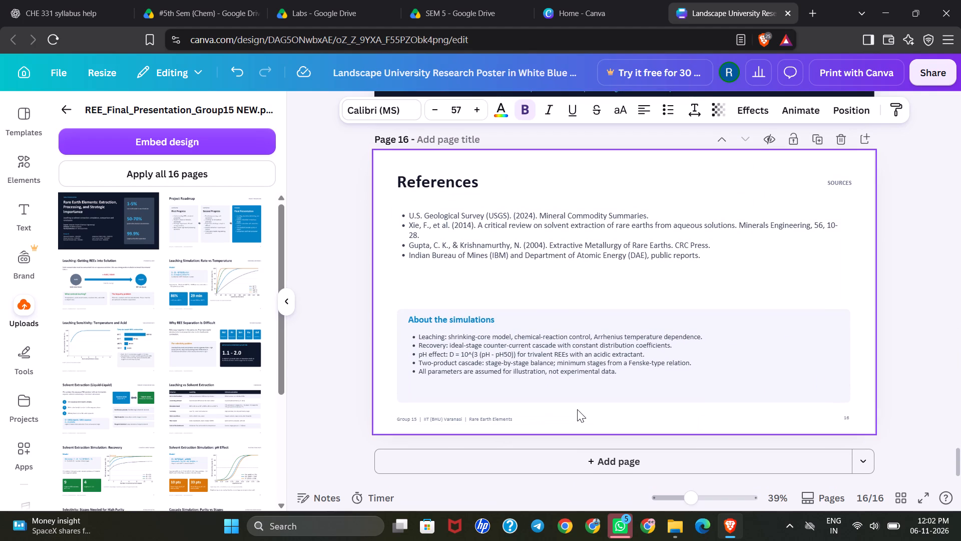
pyautogui.scroll(8, 577, 409)
pyautogui.scroll(-4, 577, 409)
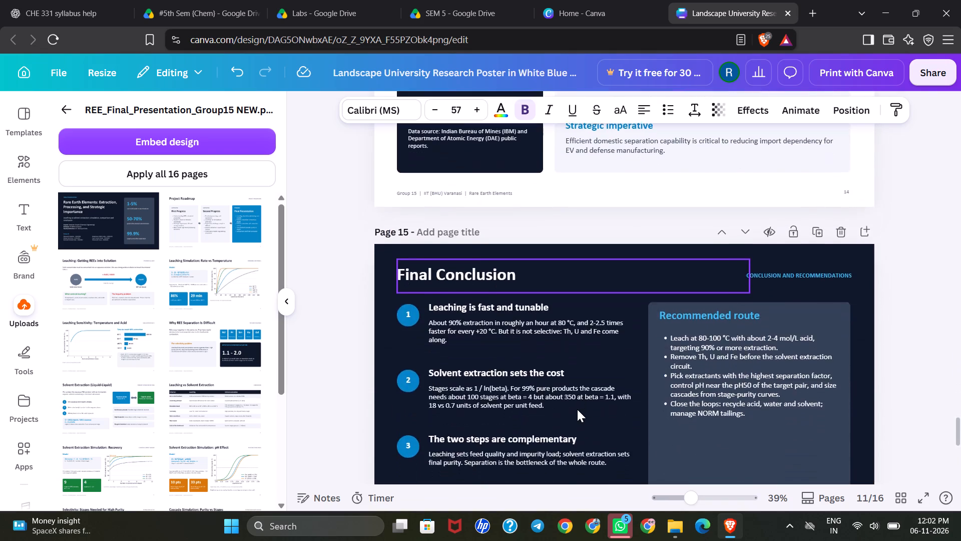
pyautogui.scroll(1, 577, 409)
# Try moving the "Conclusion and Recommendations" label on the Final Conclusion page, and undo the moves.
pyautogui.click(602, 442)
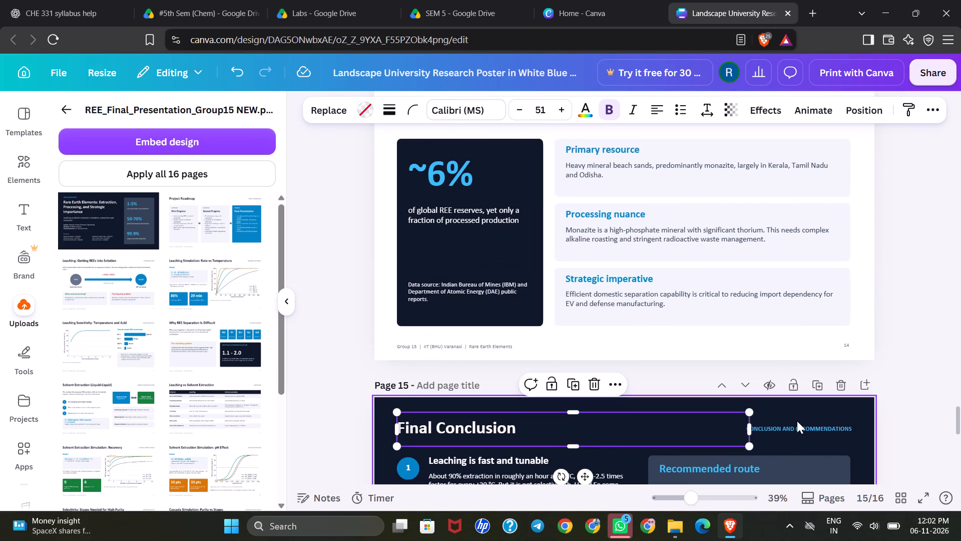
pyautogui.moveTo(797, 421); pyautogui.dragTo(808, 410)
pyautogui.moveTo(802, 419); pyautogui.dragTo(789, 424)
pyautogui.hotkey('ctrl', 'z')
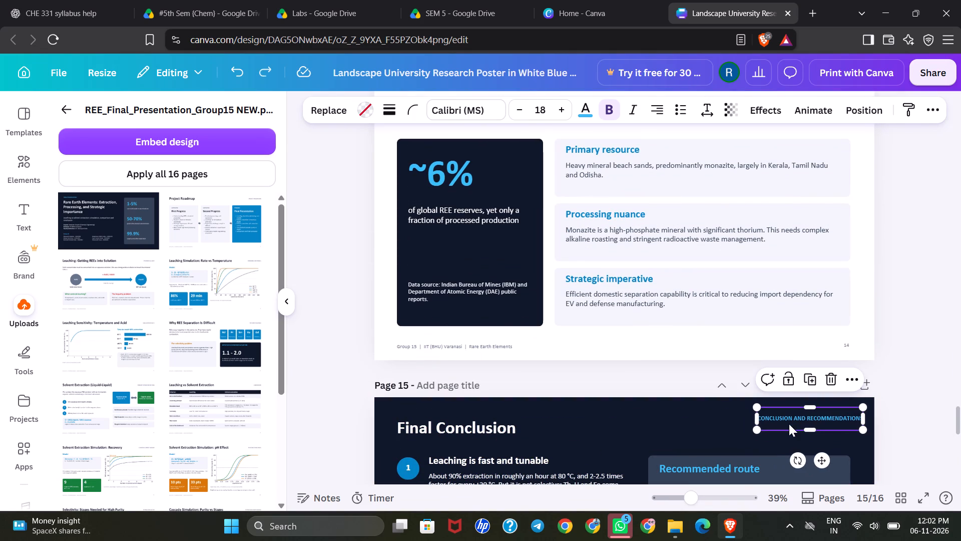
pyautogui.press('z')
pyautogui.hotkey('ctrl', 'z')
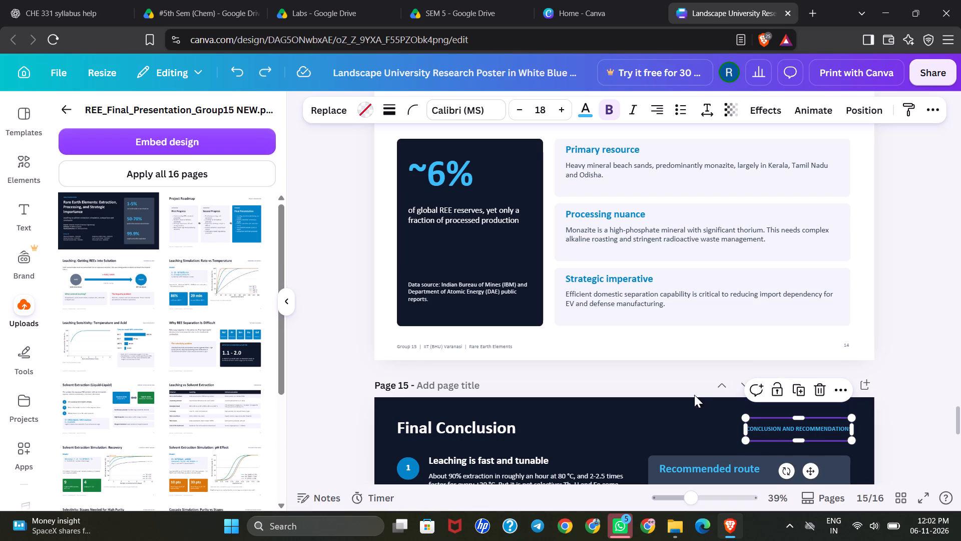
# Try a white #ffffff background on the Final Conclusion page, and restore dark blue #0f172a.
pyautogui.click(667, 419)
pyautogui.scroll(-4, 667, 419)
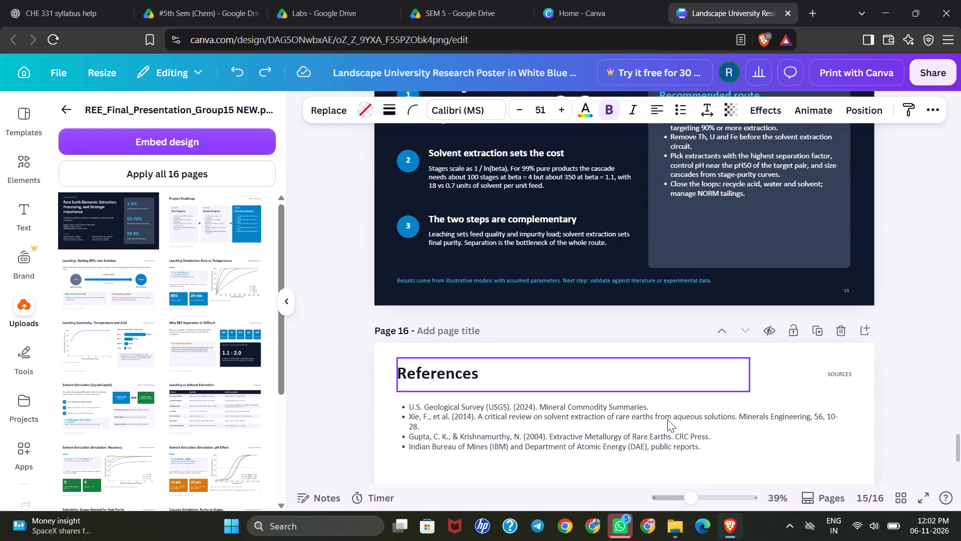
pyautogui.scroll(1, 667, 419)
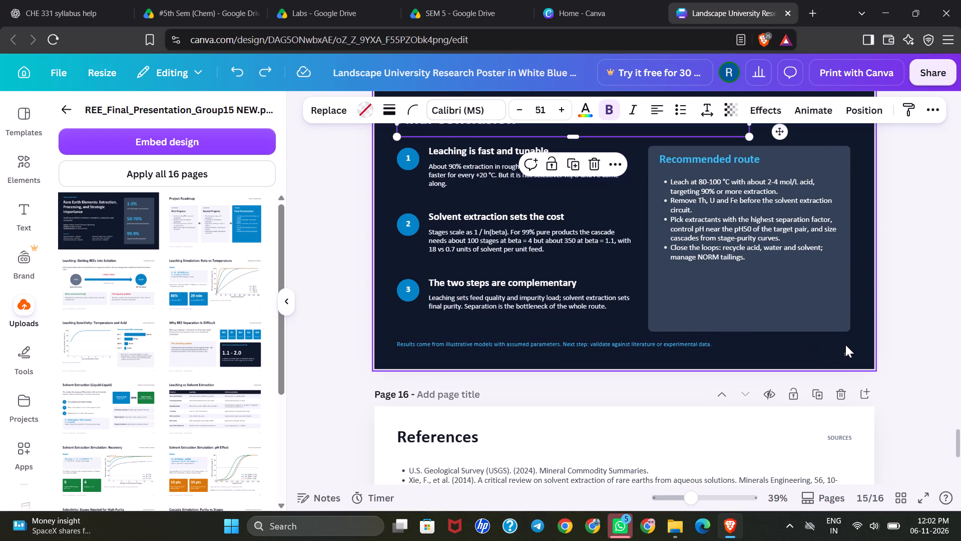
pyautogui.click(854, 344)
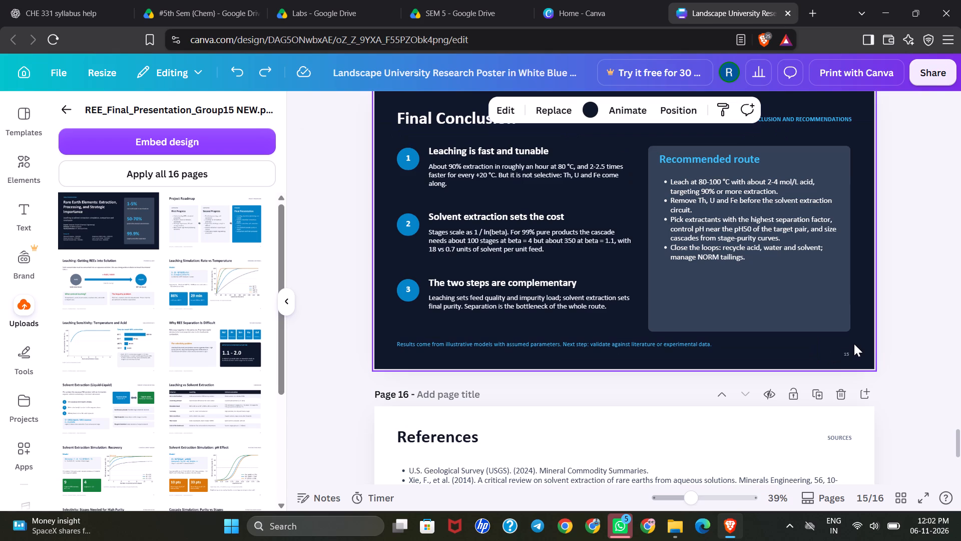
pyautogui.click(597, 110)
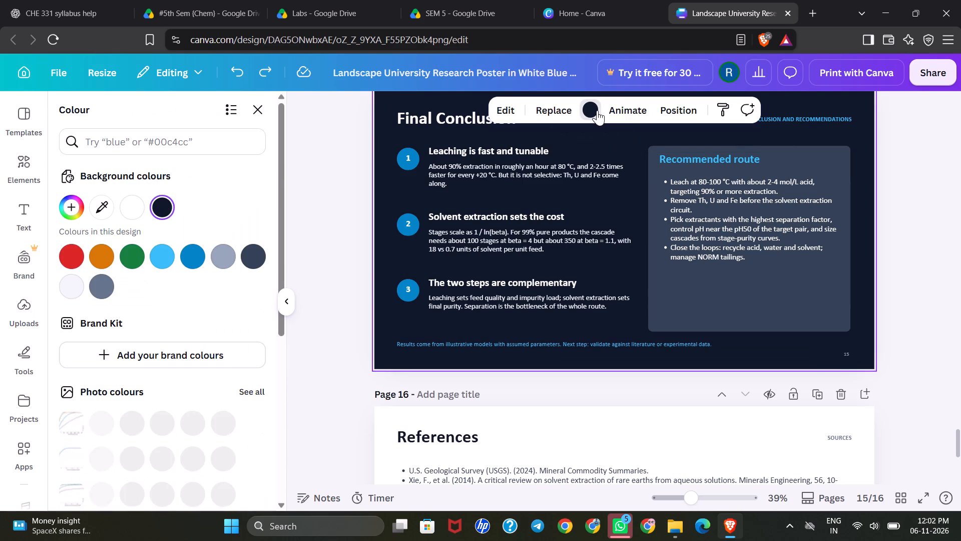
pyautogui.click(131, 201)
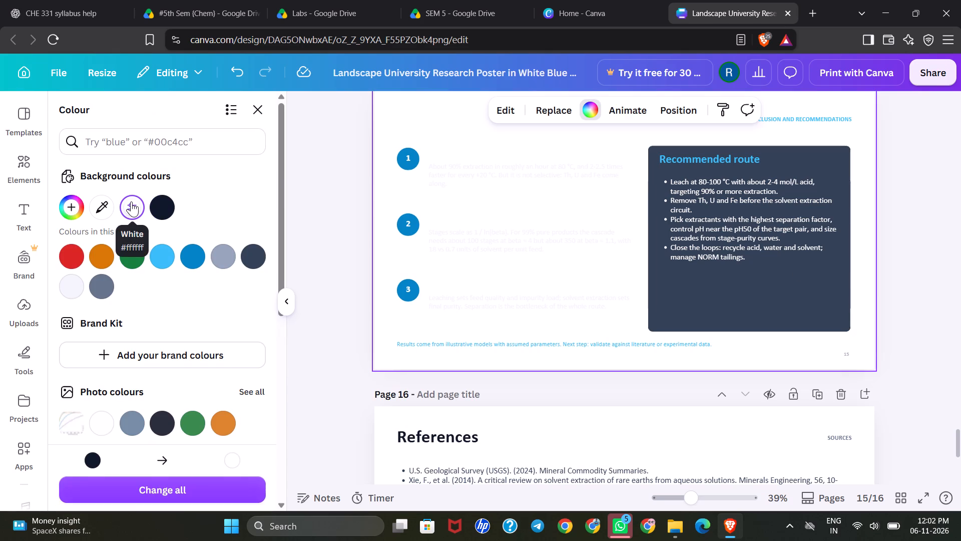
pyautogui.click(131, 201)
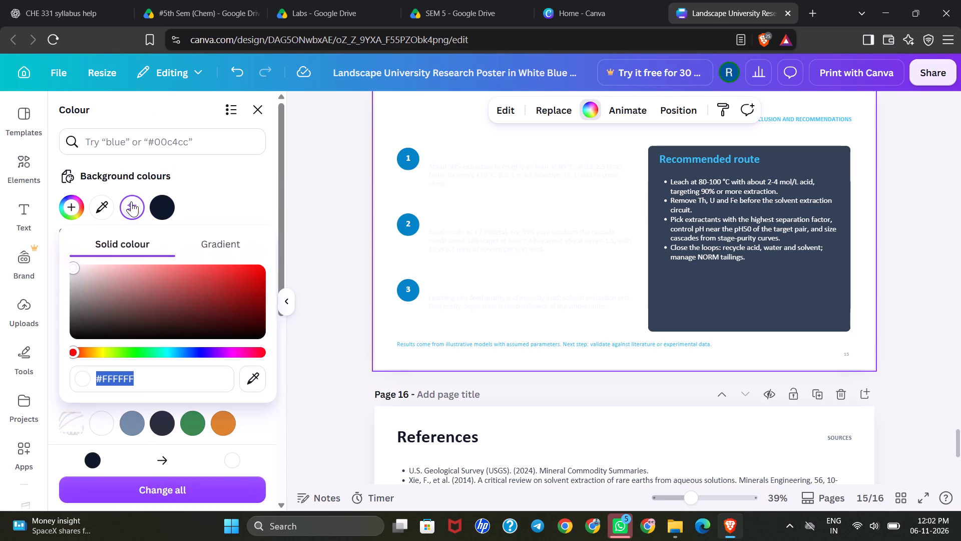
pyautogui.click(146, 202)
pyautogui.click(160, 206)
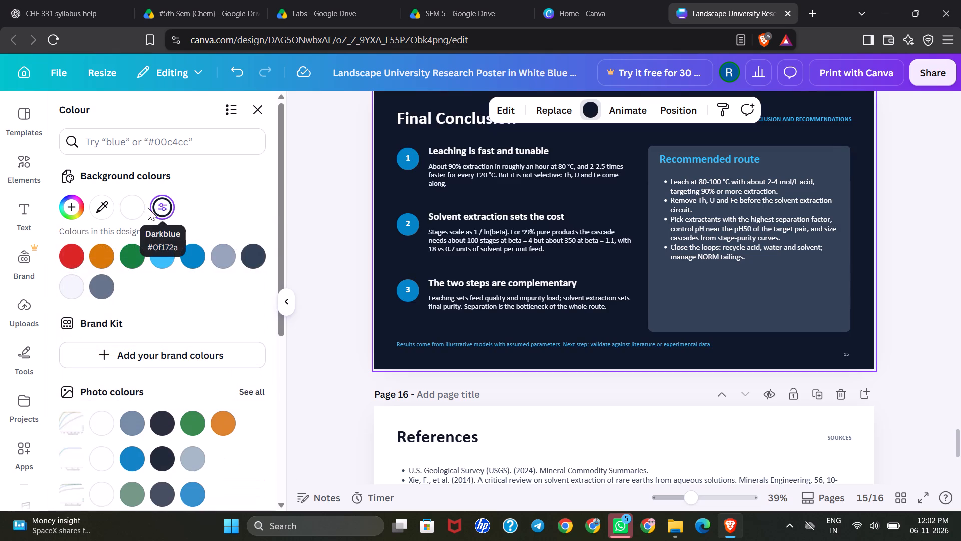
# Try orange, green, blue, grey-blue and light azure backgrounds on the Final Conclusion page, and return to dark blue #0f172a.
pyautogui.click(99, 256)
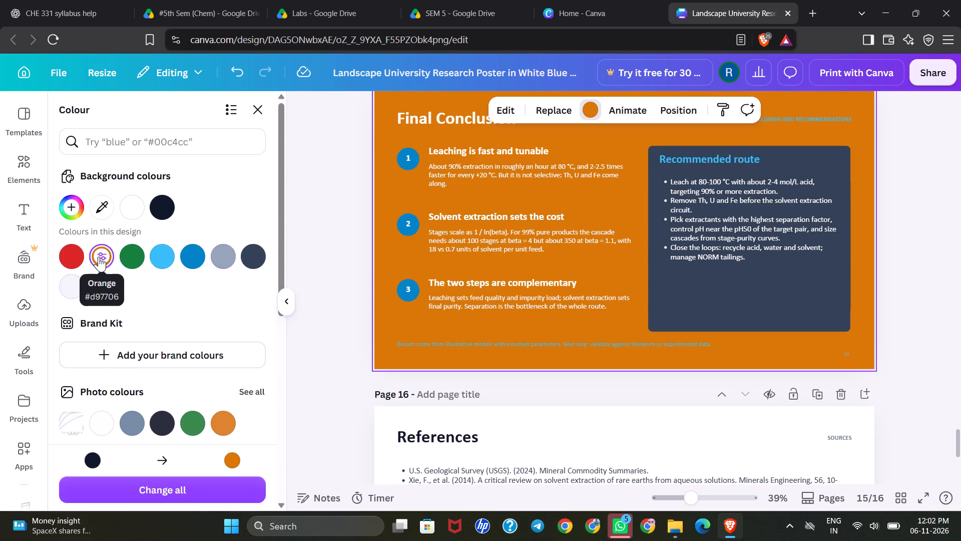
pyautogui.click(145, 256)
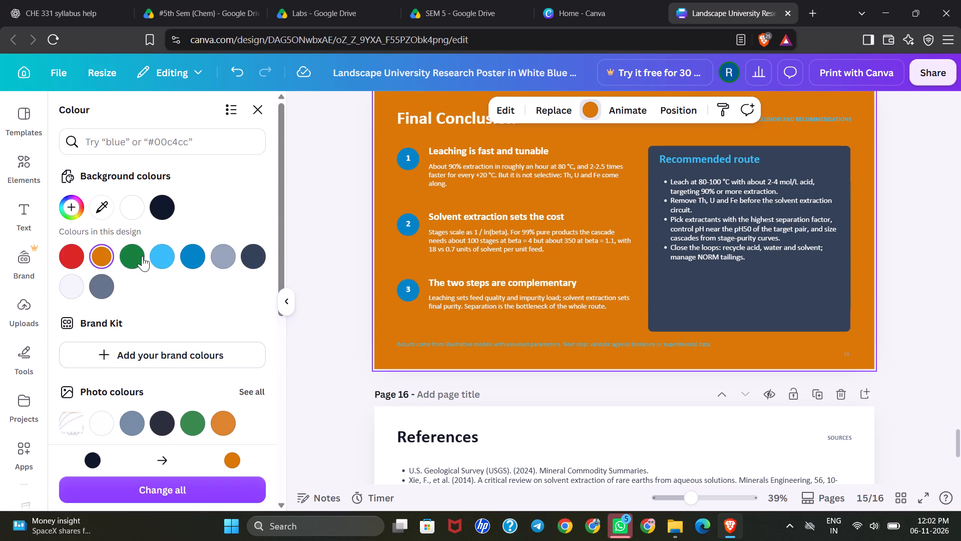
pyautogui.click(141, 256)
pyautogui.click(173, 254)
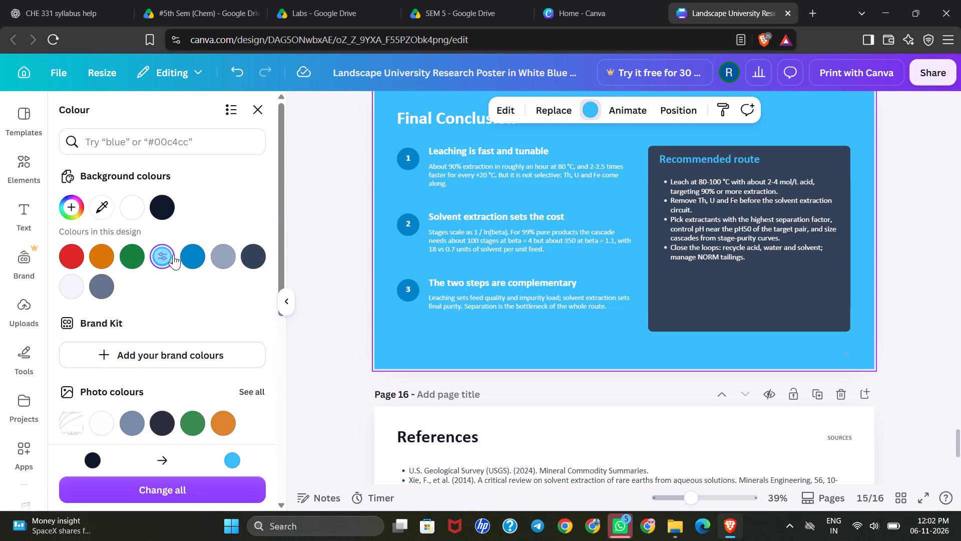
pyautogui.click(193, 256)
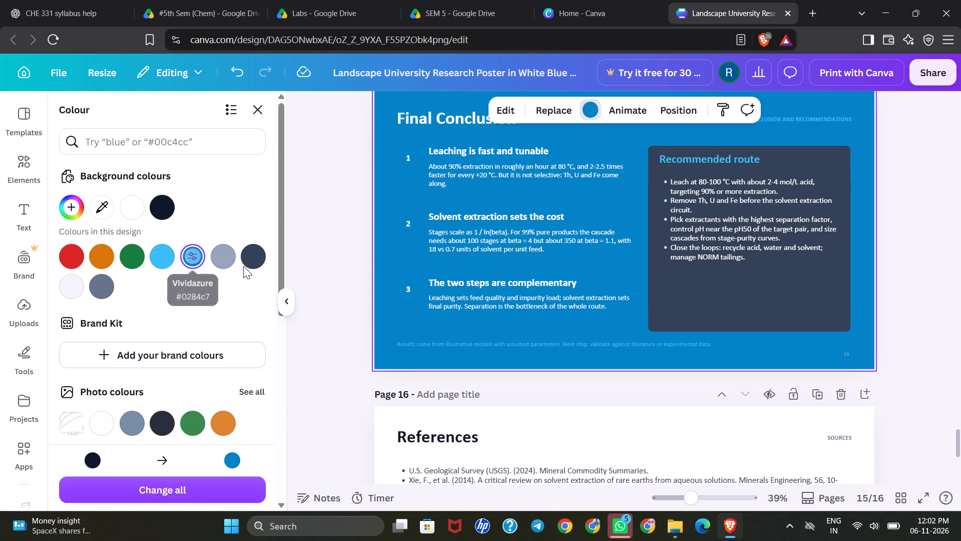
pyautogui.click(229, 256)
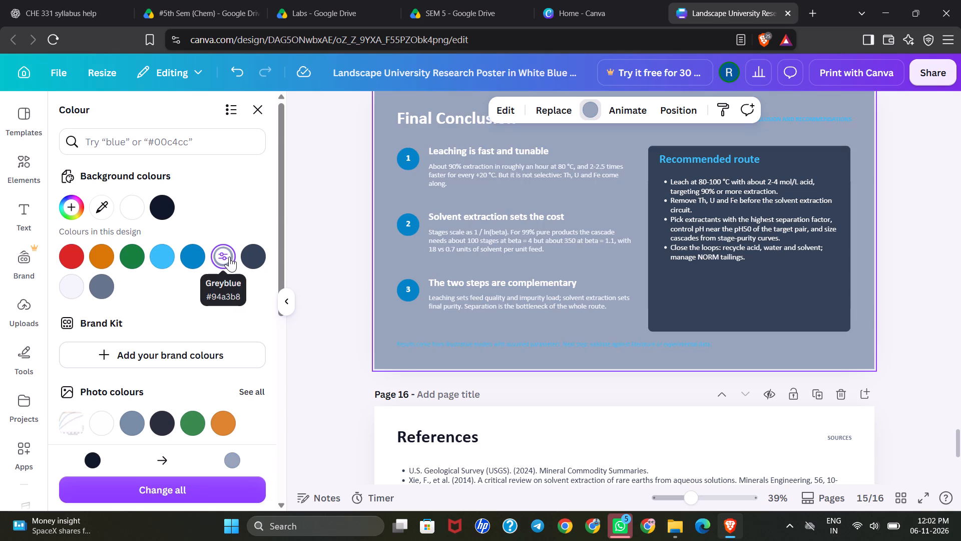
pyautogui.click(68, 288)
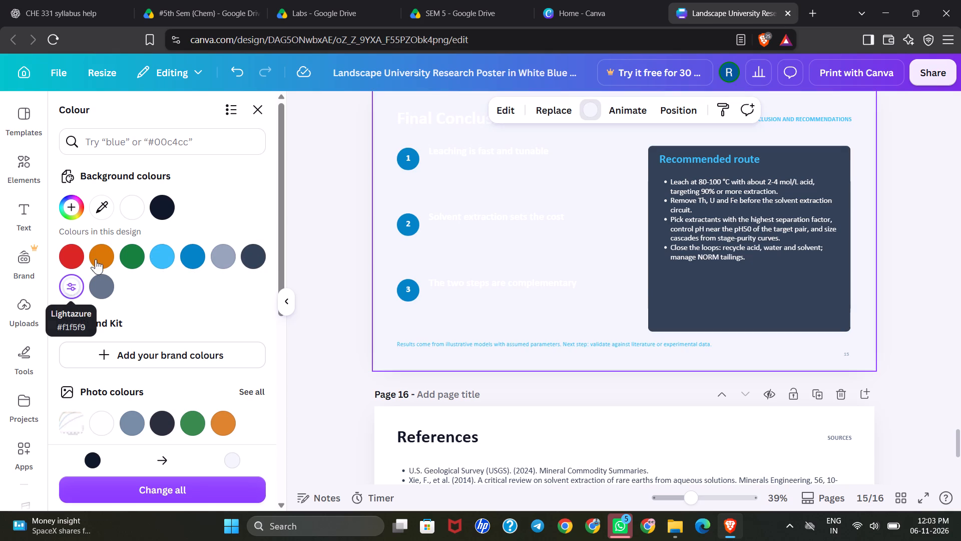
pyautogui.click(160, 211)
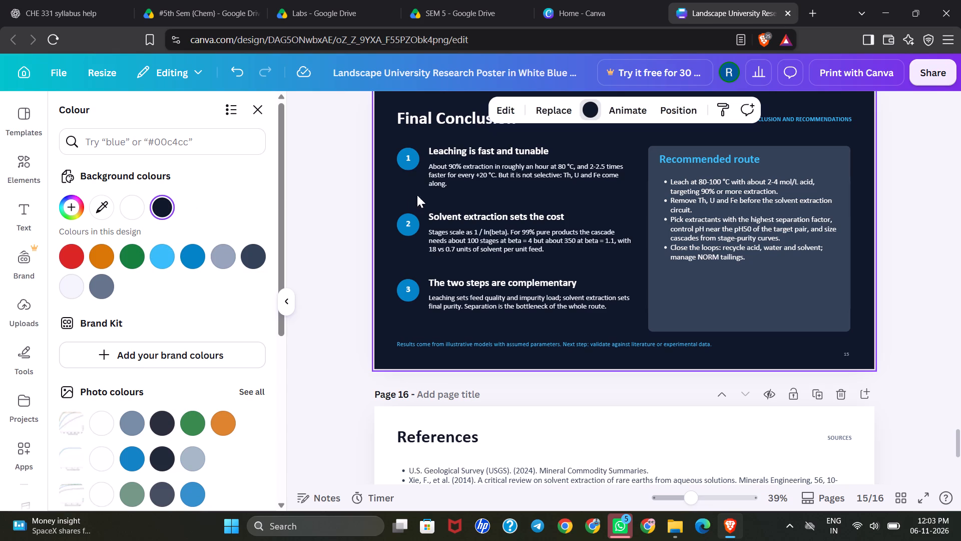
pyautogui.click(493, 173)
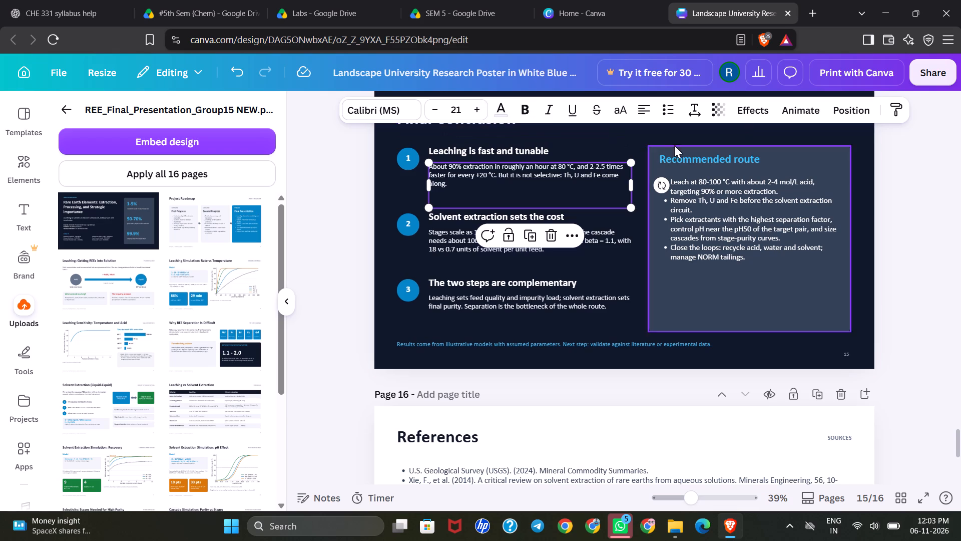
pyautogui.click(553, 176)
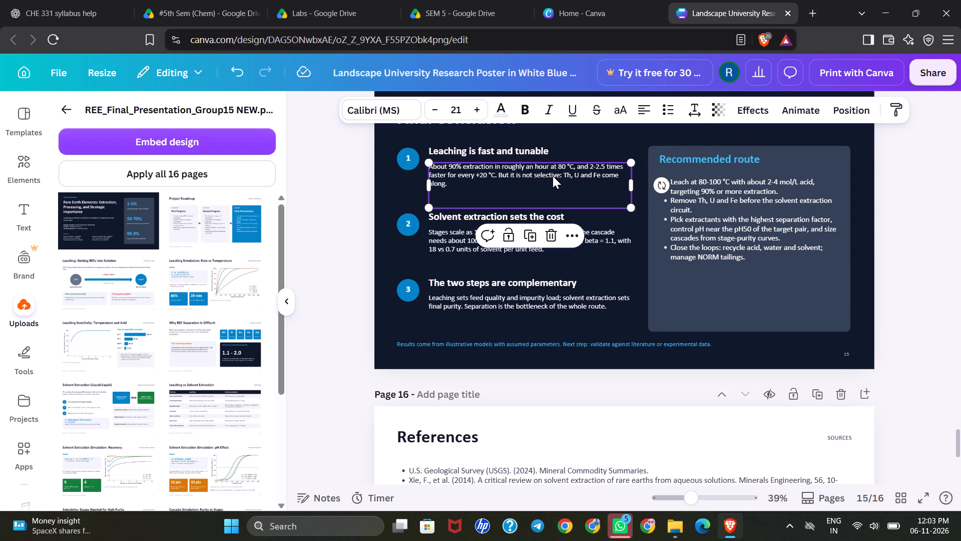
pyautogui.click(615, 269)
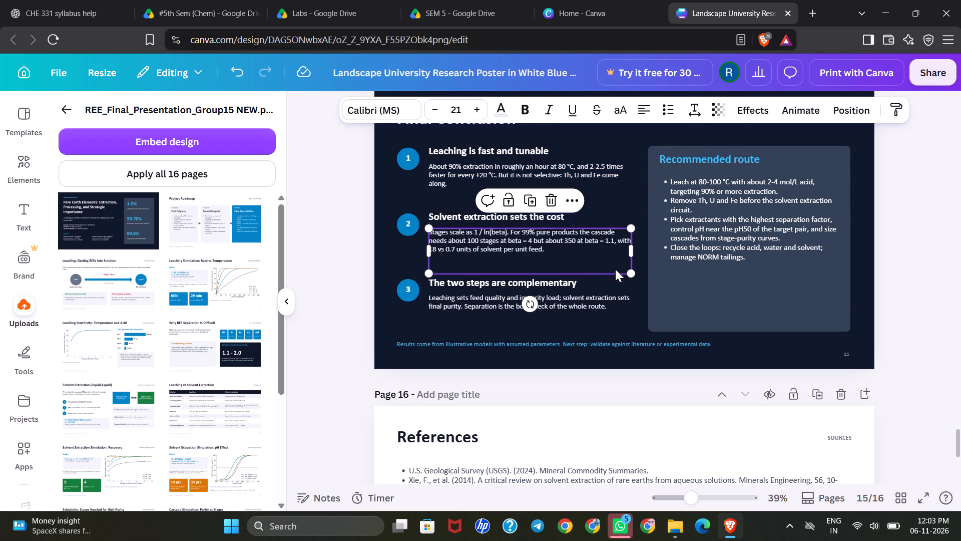
# Change the font of the "Final Conclusion" title on page 15 to Kelvinch.
pyautogui.scroll(2, 723, 286)
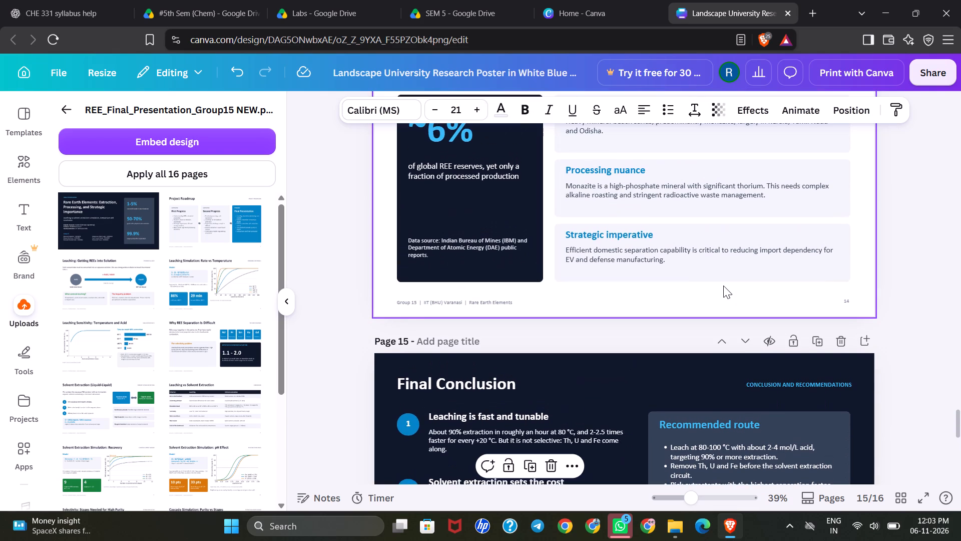
pyautogui.click(495, 385)
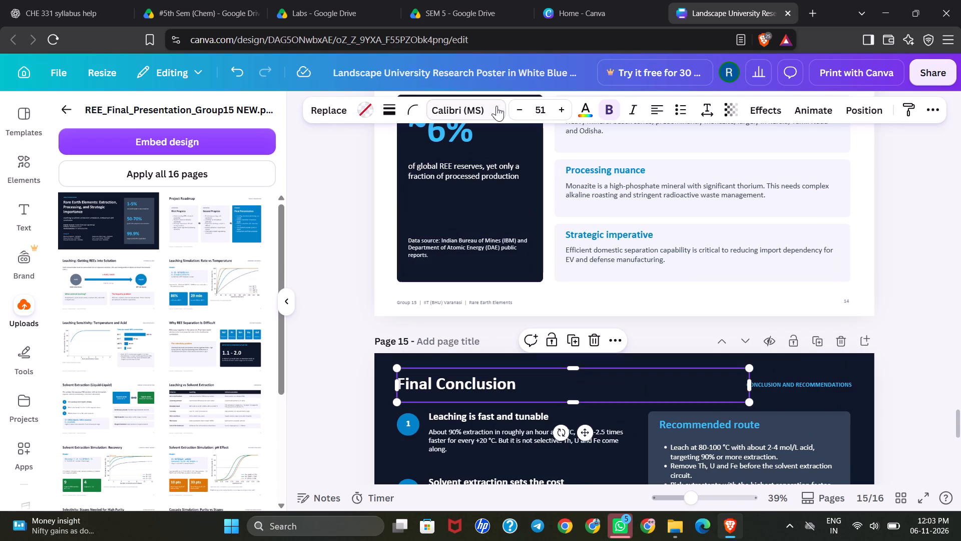
pyautogui.click(492, 111)
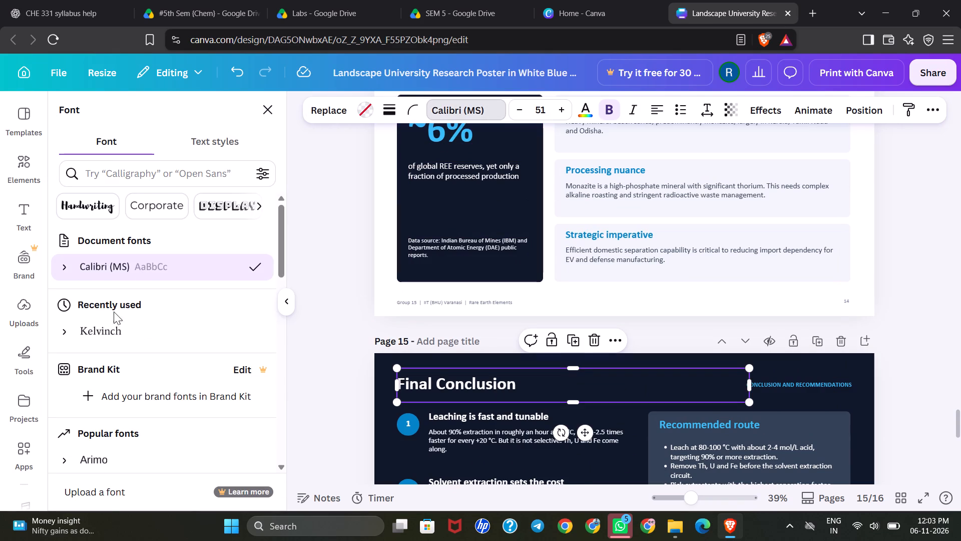
pyautogui.click(104, 327)
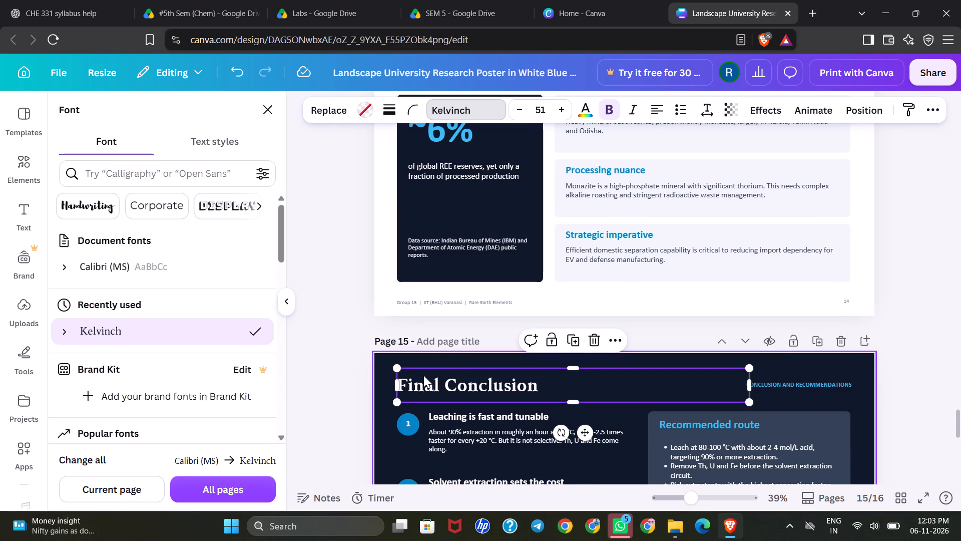
pyautogui.scroll(-3, 585, 408)
pyautogui.scroll(1, 577, 311)
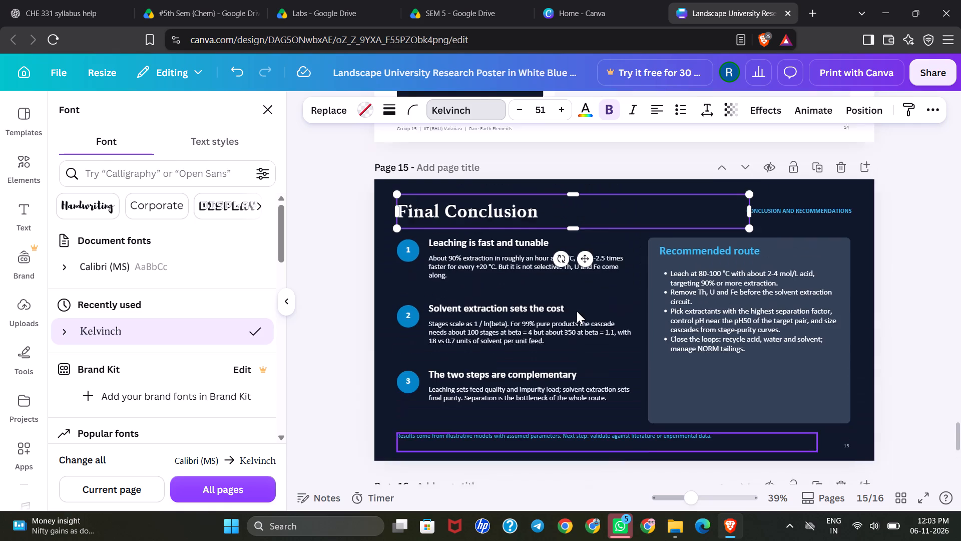
pyautogui.scroll(1, 577, 311)
pyautogui.click(557, 241)
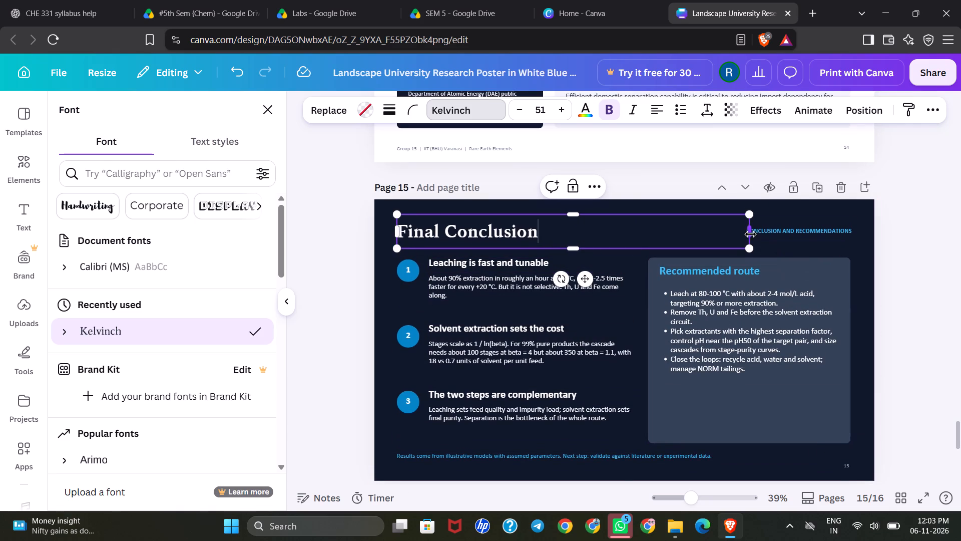
pyautogui.click(799, 208)
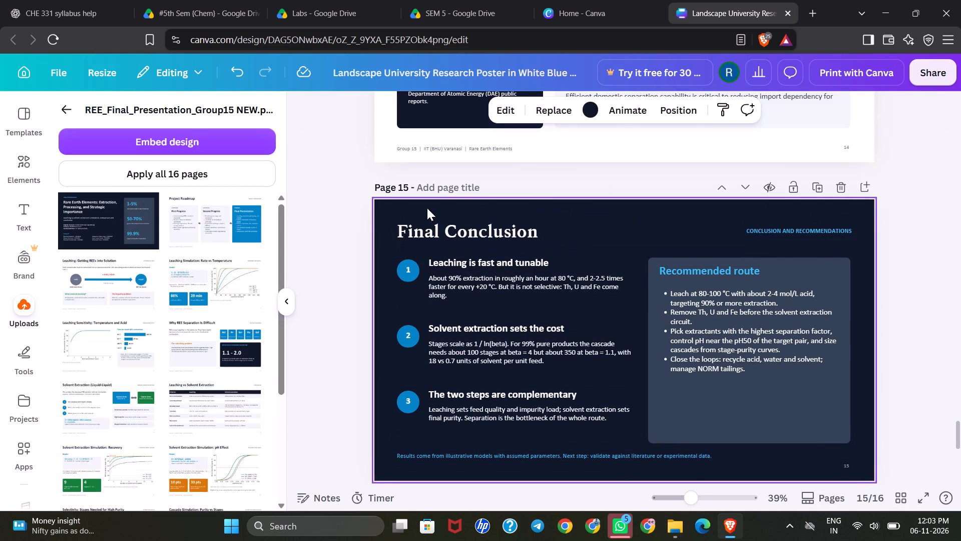
# Select all the elements on the Final Conclusion page and set their text font to Kelvinch.
pyautogui.moveTo(382, 208); pyautogui.dragTo(761, 417)
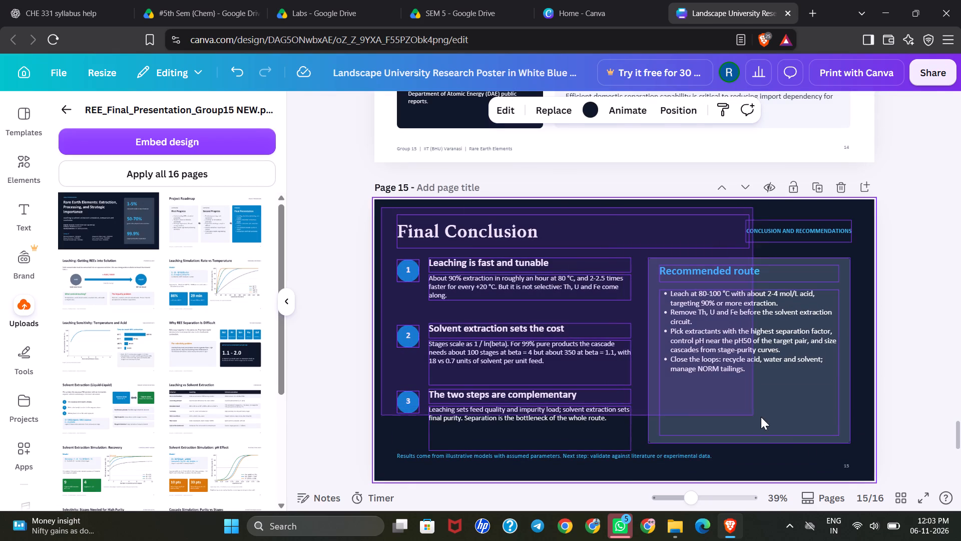
pyautogui.moveTo(761, 417); pyautogui.dragTo(853, 468)
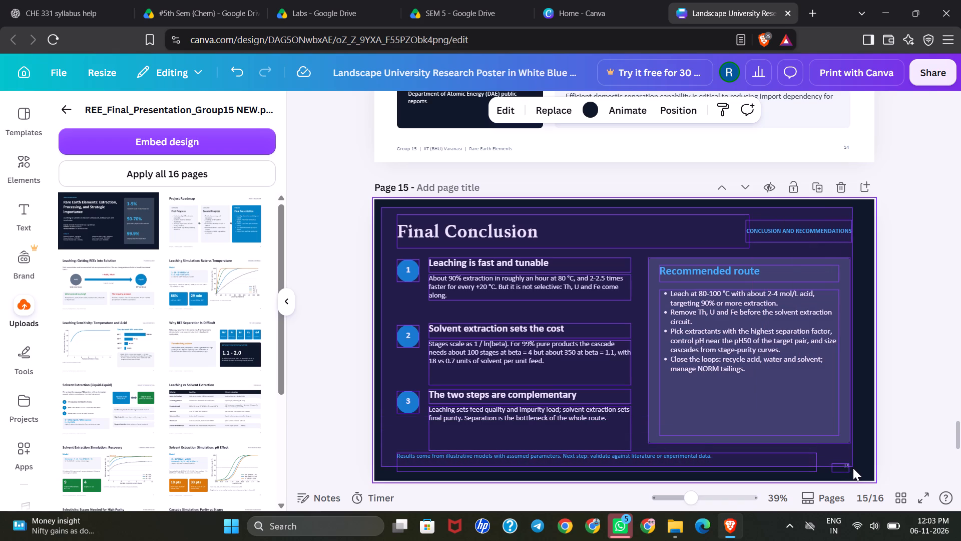
pyautogui.moveTo(853, 468); pyautogui.dragTo(856, 472)
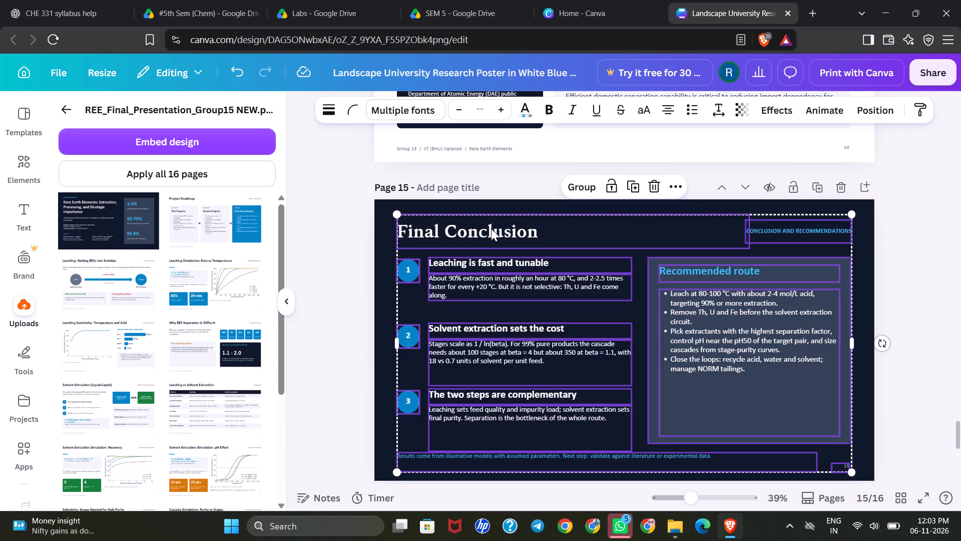
pyautogui.click(419, 116)
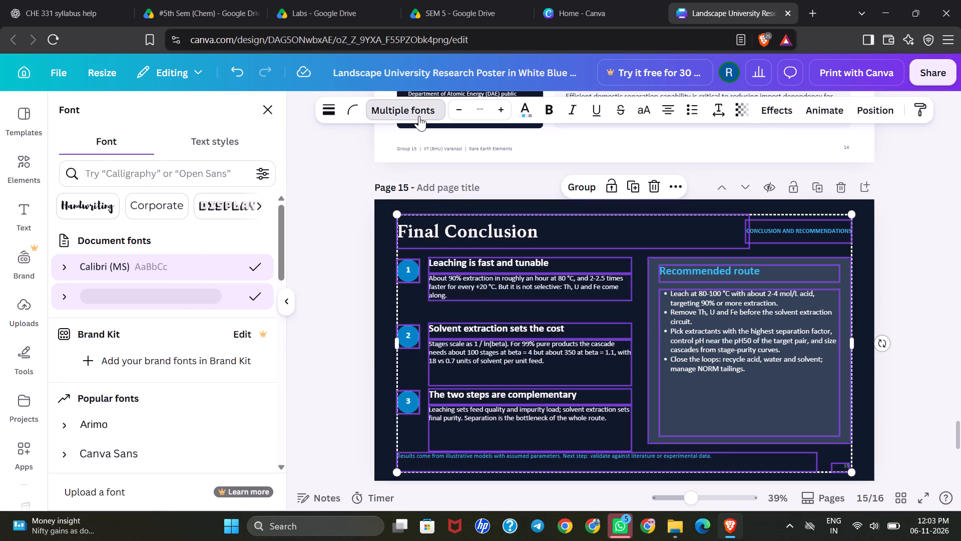
pyautogui.click(155, 301)
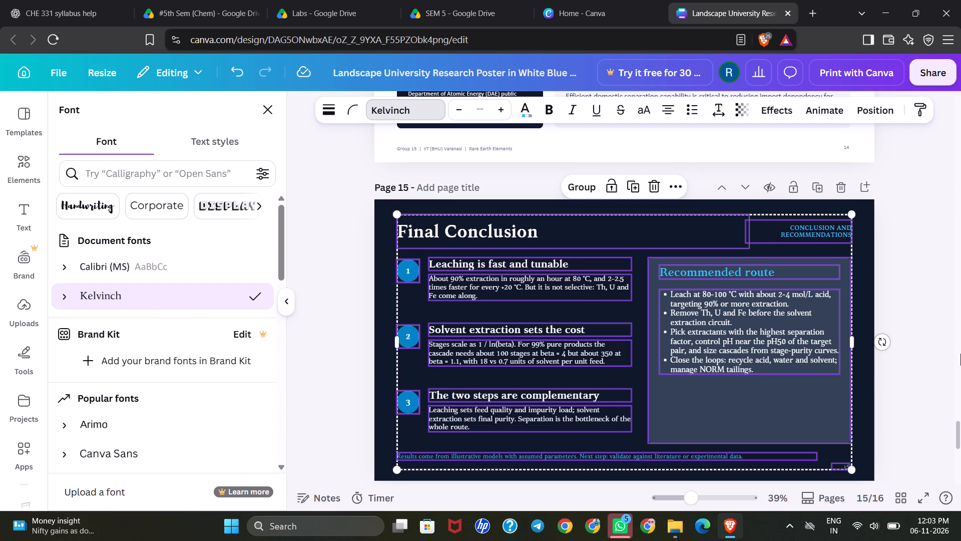
pyautogui.click(928, 355)
pyautogui.click(907, 382)
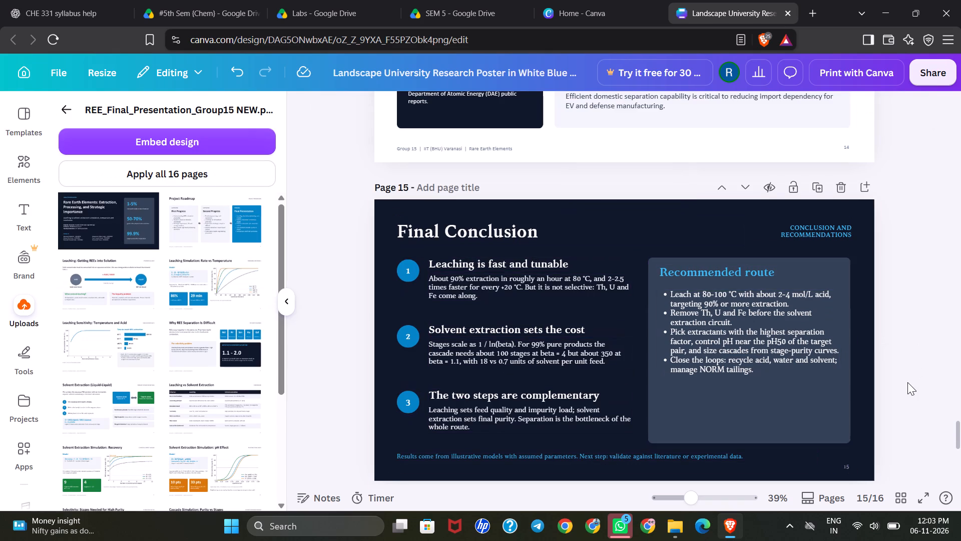
# Select all the elements on the References page and set their text font to Kelvinch.
pyautogui.scroll(-2, 790, 383)
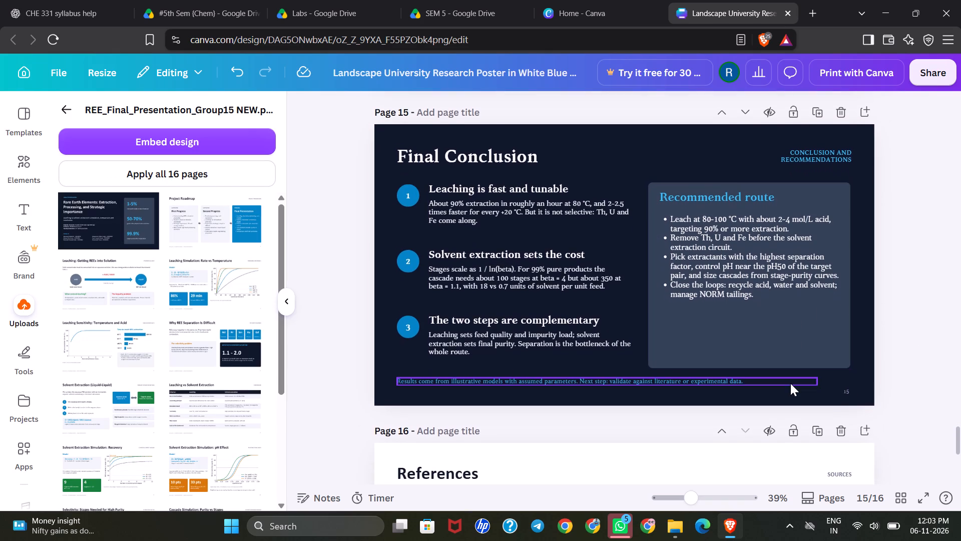
pyautogui.scroll(-2, 790, 383)
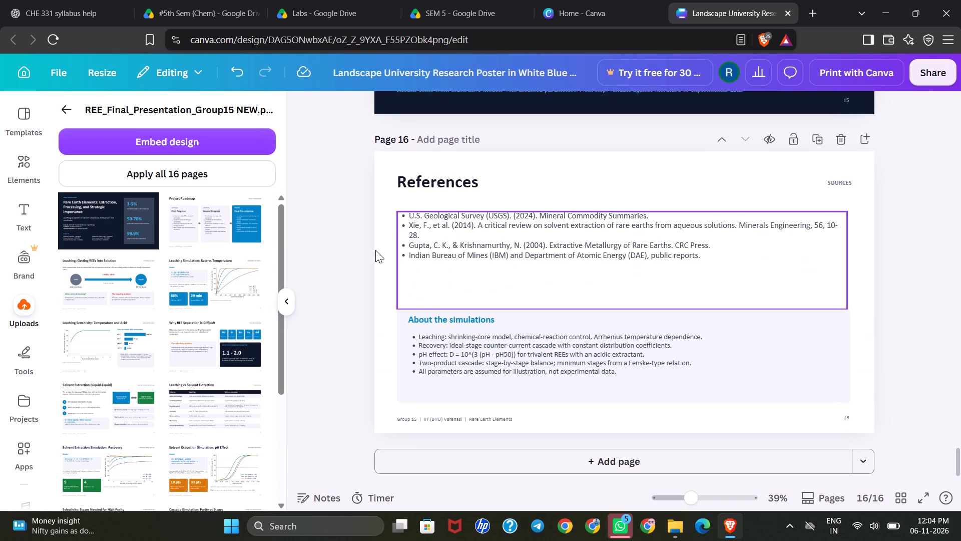
pyautogui.click(384, 165)
pyautogui.moveTo(384, 165); pyautogui.dragTo(526, 278)
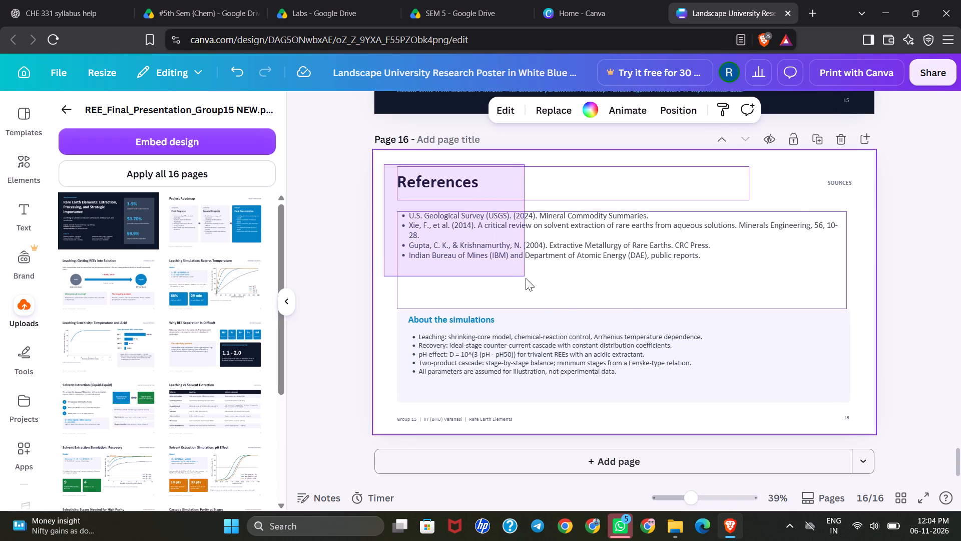
pyautogui.moveTo(526, 278); pyautogui.dragTo(879, 425)
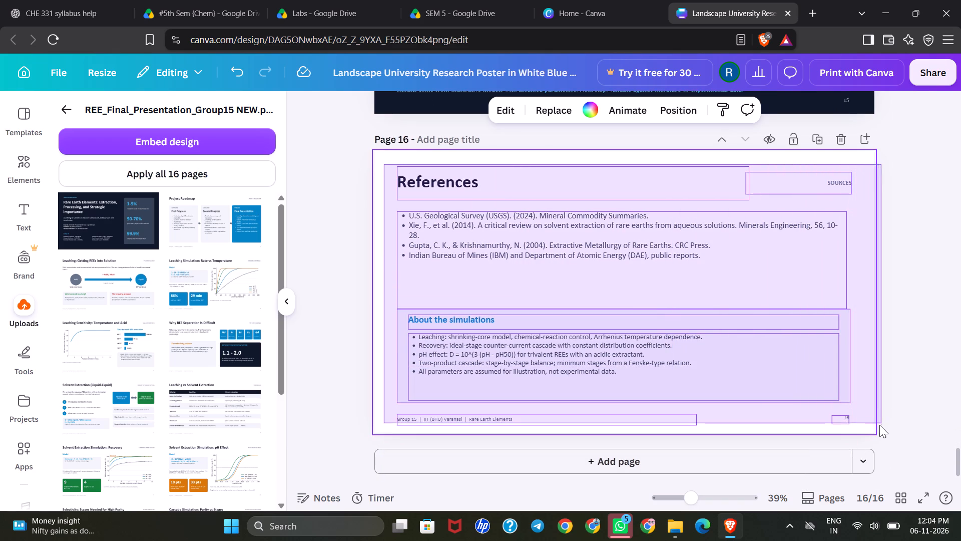
pyautogui.moveTo(879, 425); pyautogui.dragTo(864, 424)
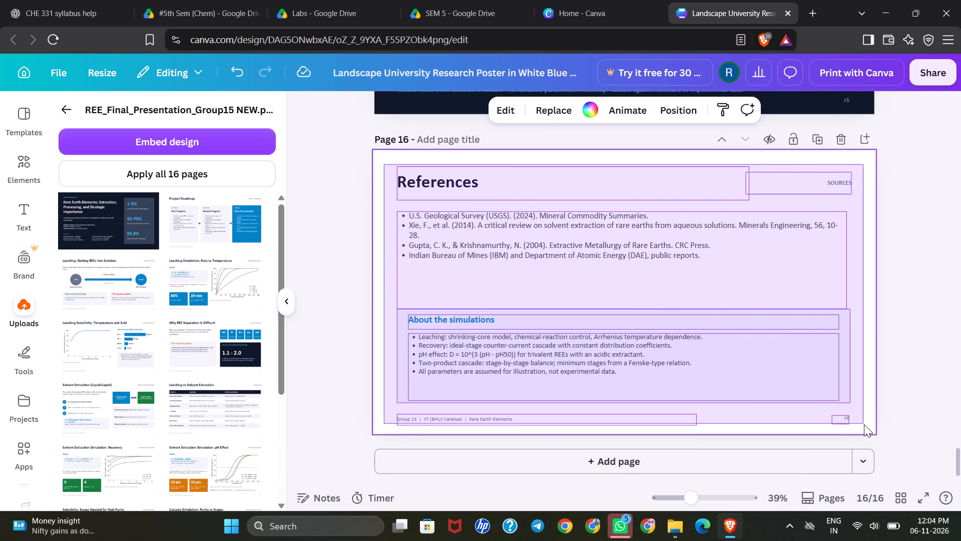
pyautogui.click(413, 107)
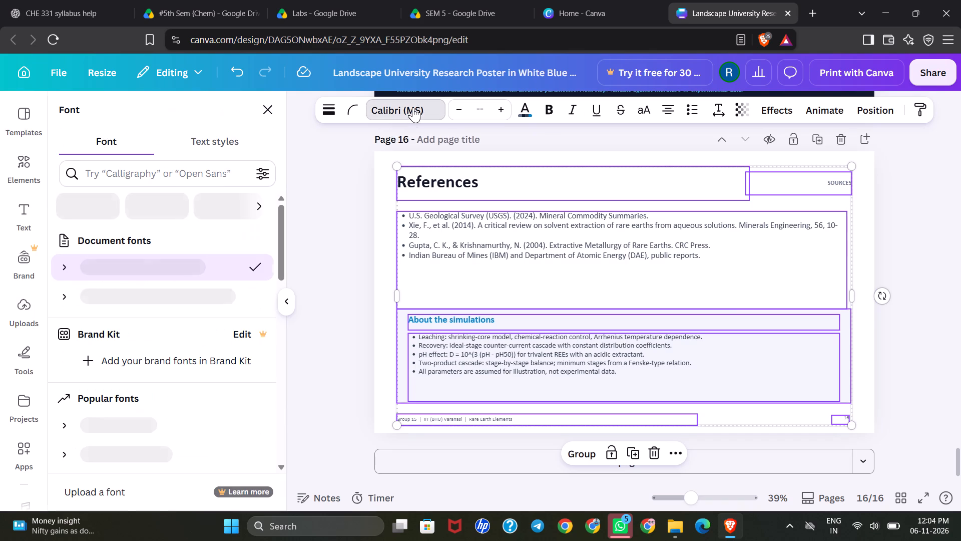
pyautogui.click(148, 294)
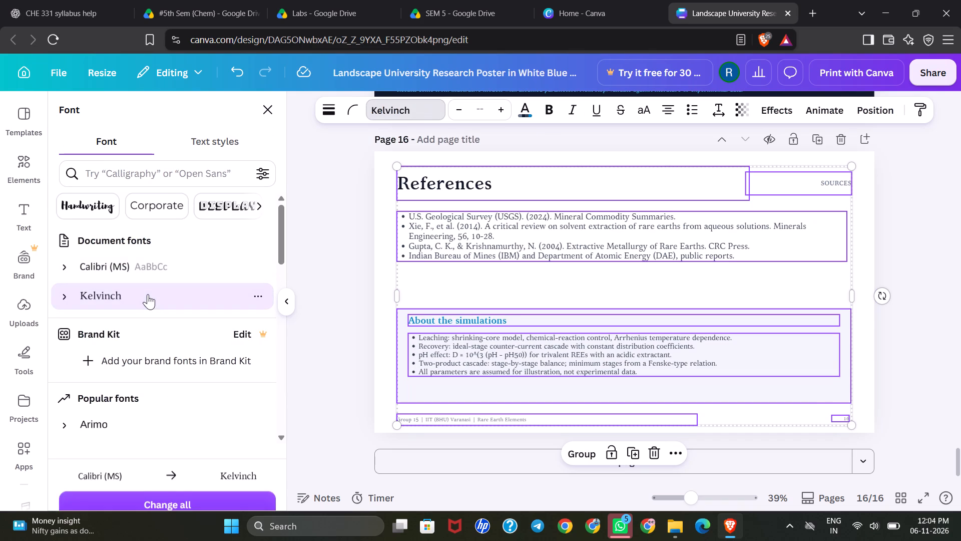
pyautogui.click(641, 277)
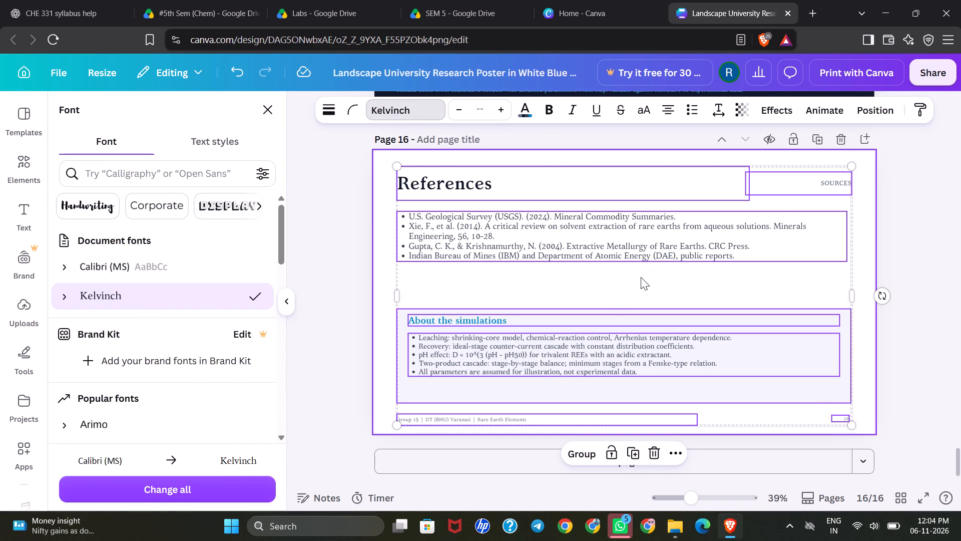
# Select all the elements on page 14, "Domestic Relevance: The Indian Context", and set their text font to Kelvinch.
pyautogui.scroll(3, 733, 228)
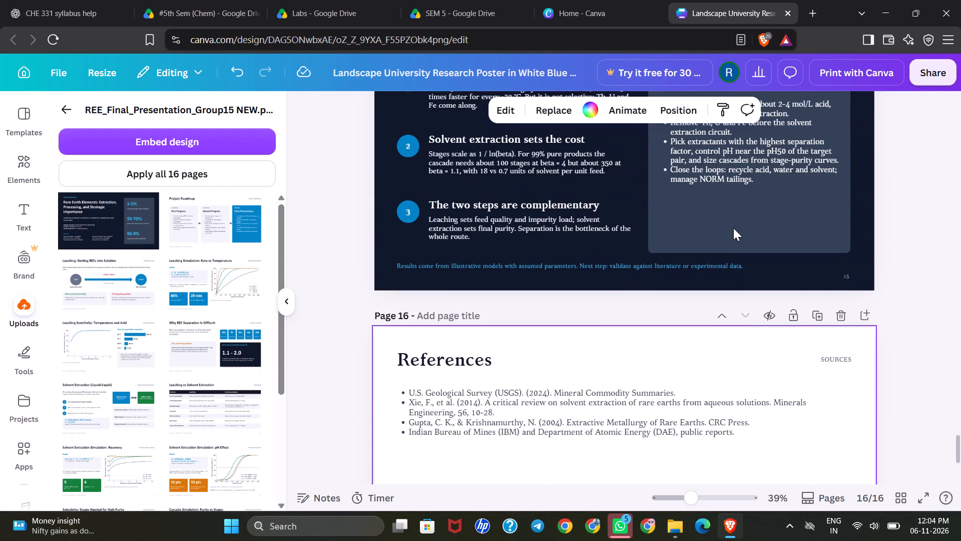
pyautogui.scroll(1, 733, 228)
pyautogui.scroll(1, 743, 141)
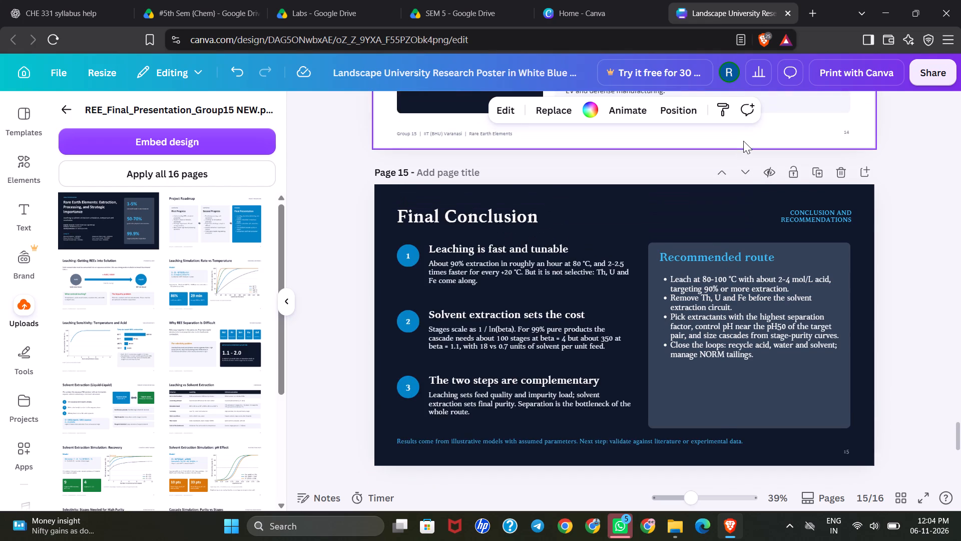
pyautogui.scroll(3, 636, 150)
pyautogui.scroll(-1, 636, 150)
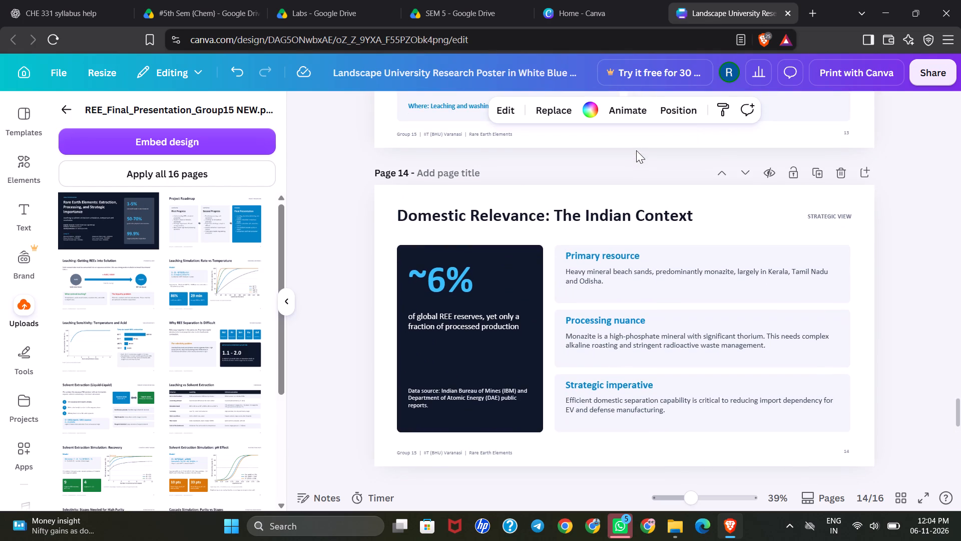
pyautogui.click(389, 202)
pyautogui.moveTo(389, 202); pyautogui.dragTo(662, 347)
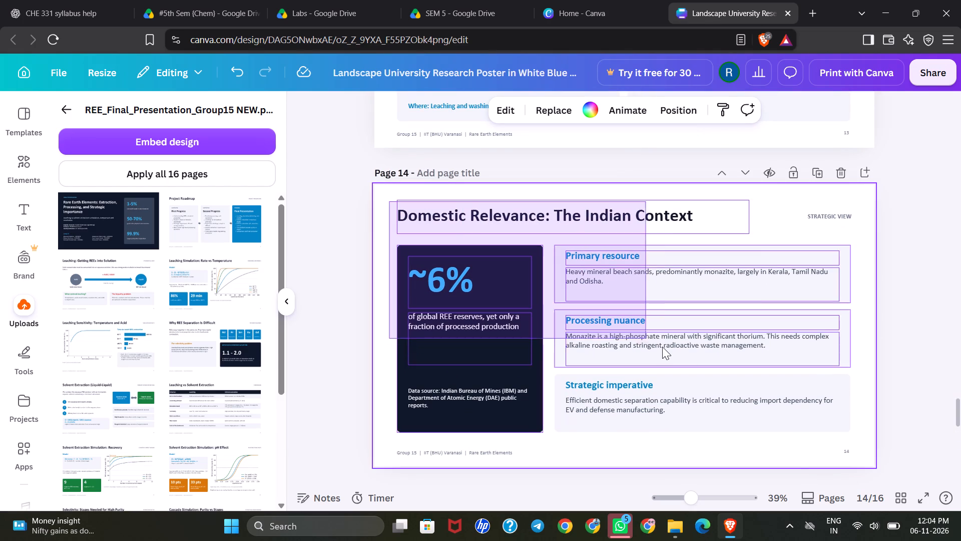
pyautogui.moveTo(662, 347); pyautogui.dragTo(872, 452)
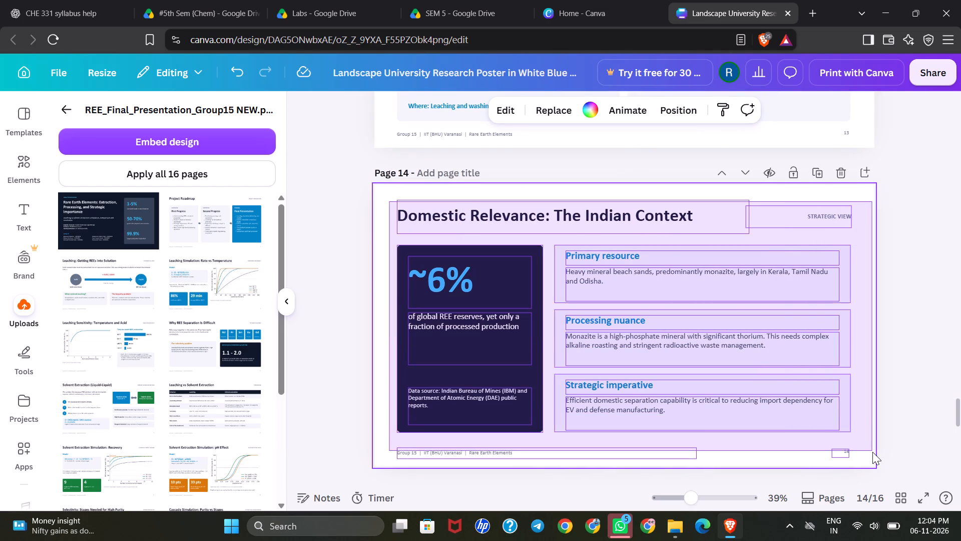
pyautogui.moveTo(872, 452); pyautogui.dragTo(867, 467)
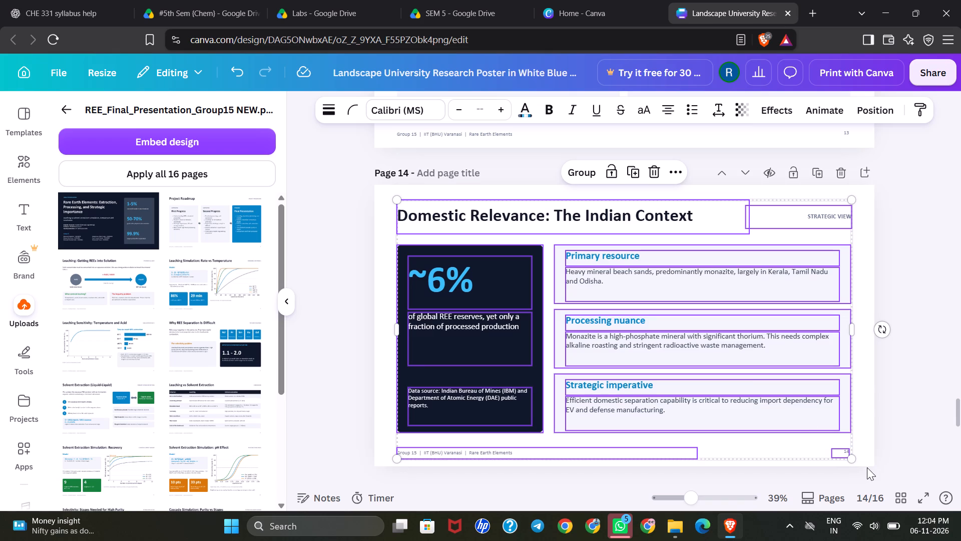
pyautogui.click(417, 114)
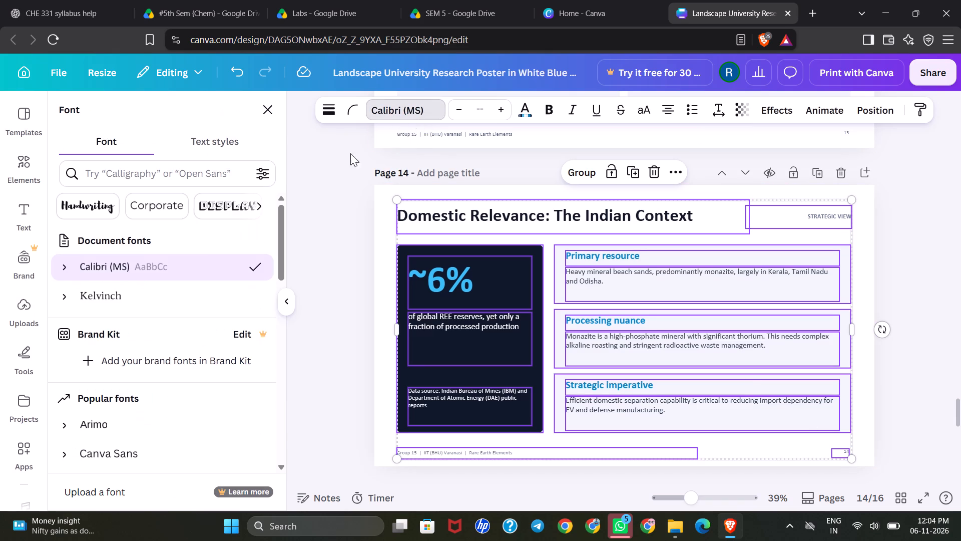
pyautogui.click(89, 299)
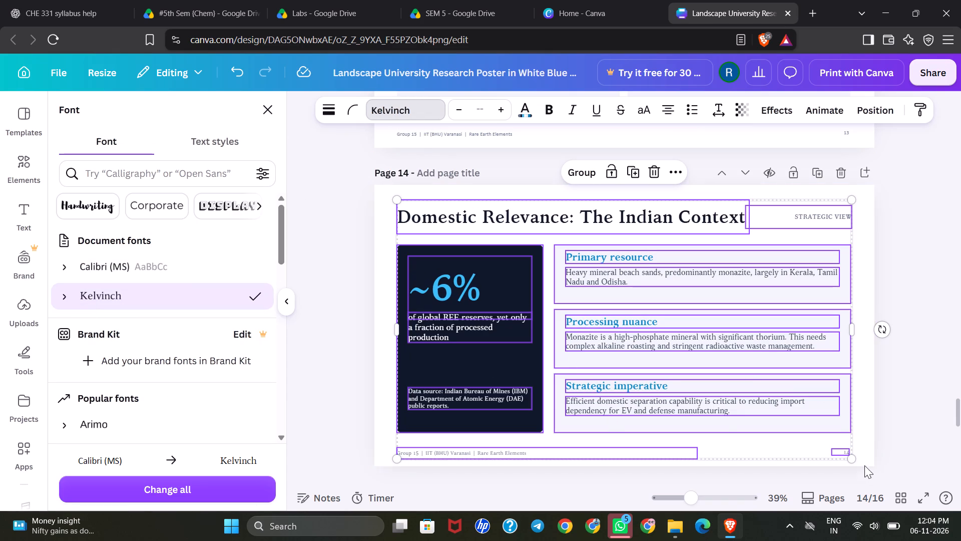
pyautogui.click(880, 401)
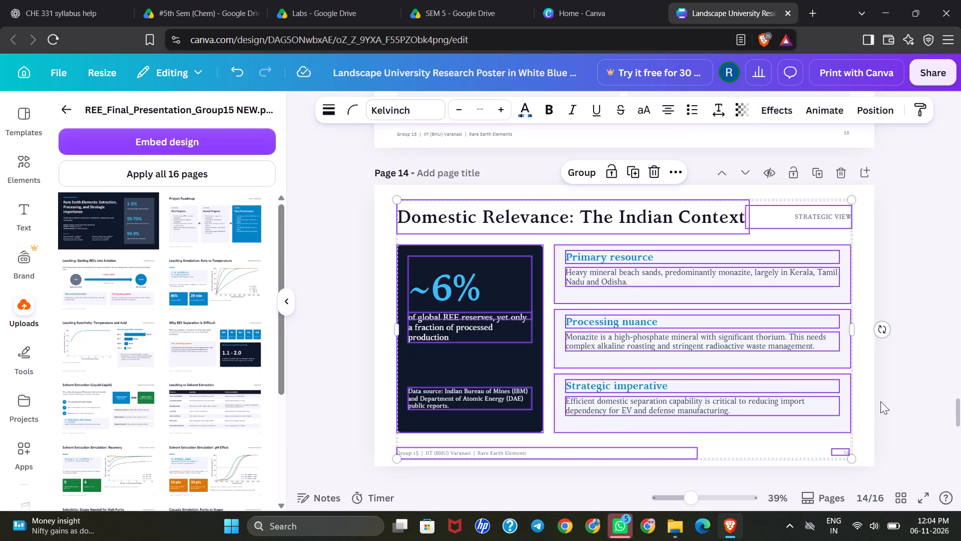
pyautogui.click(865, 396)
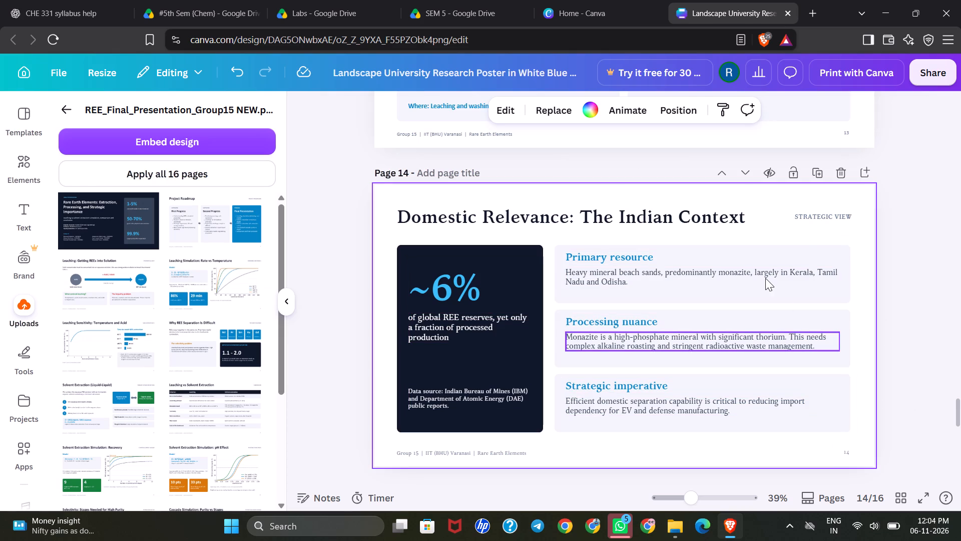
# Select all the elements on page 13, "Engineering & Environmental Issues", and set their text font to Kelvinch.
pyautogui.scroll(5, 818, 201)
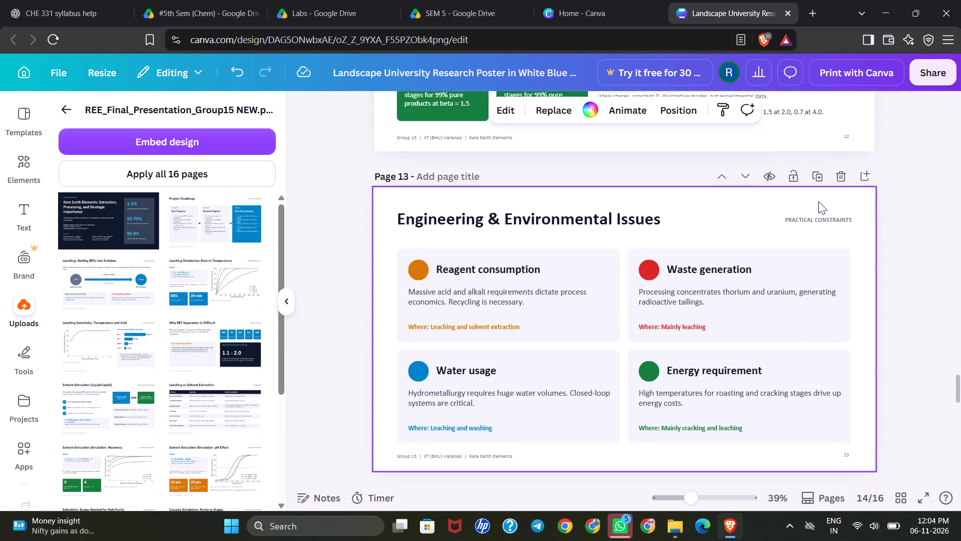
pyautogui.scroll(1, 818, 201)
pyautogui.moveTo(389, 208); pyautogui.dragTo(527, 293)
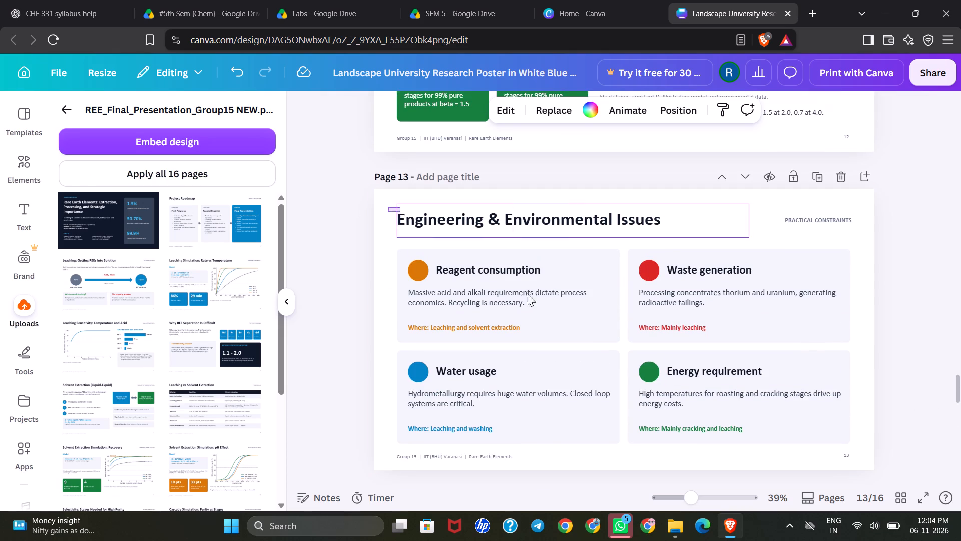
pyautogui.moveTo(527, 293); pyautogui.dragTo(867, 451)
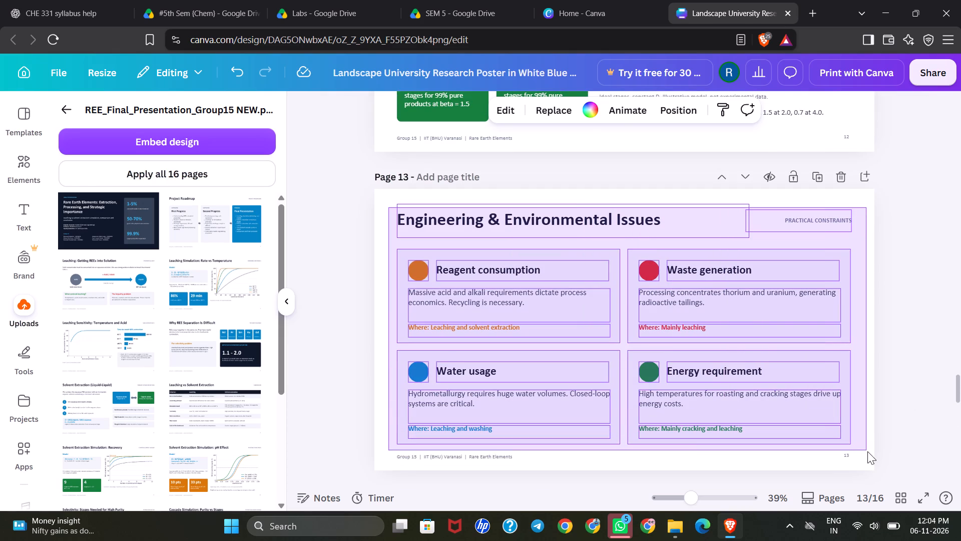
pyautogui.moveTo(867, 451); pyautogui.dragTo(864, 471)
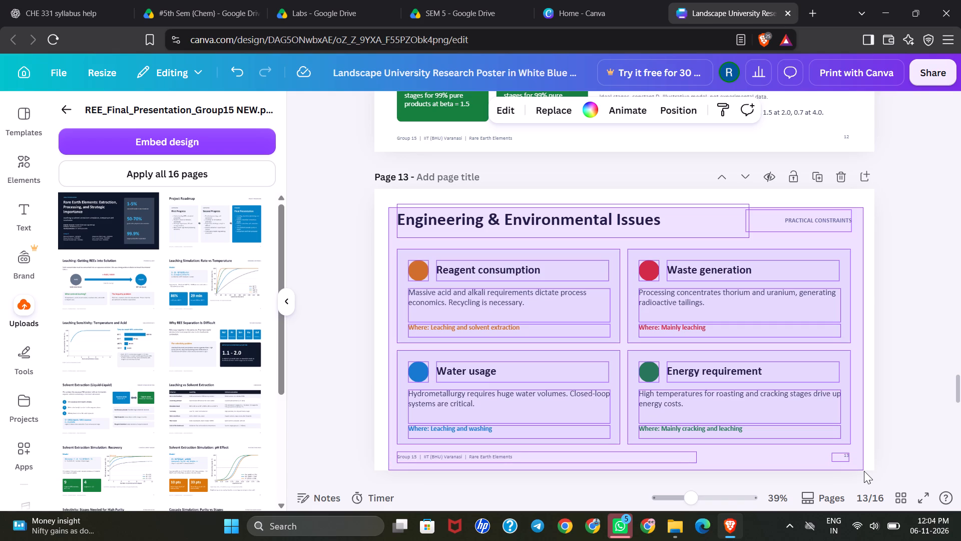
pyautogui.moveTo(864, 471); pyautogui.dragTo(866, 469)
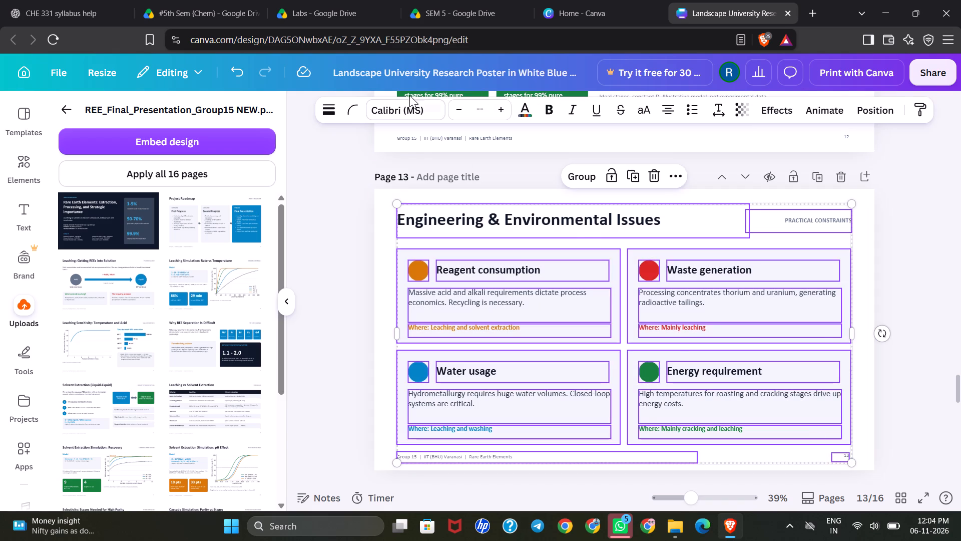
pyautogui.click(406, 114)
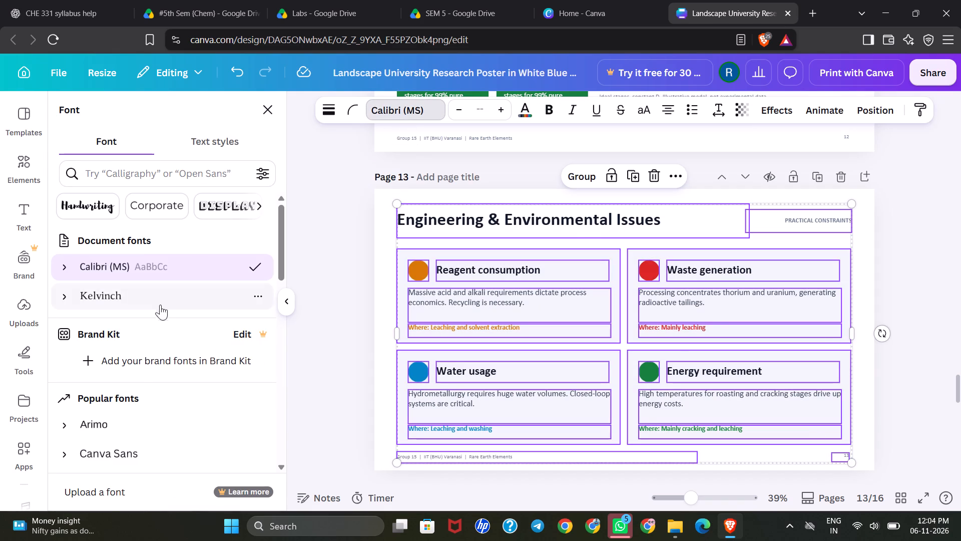
pyautogui.click(147, 296)
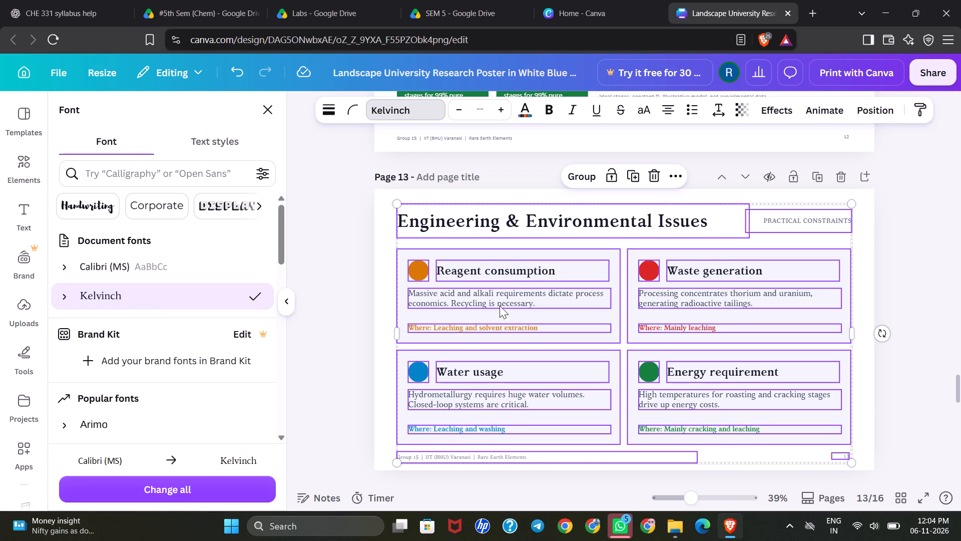
pyautogui.click(907, 256)
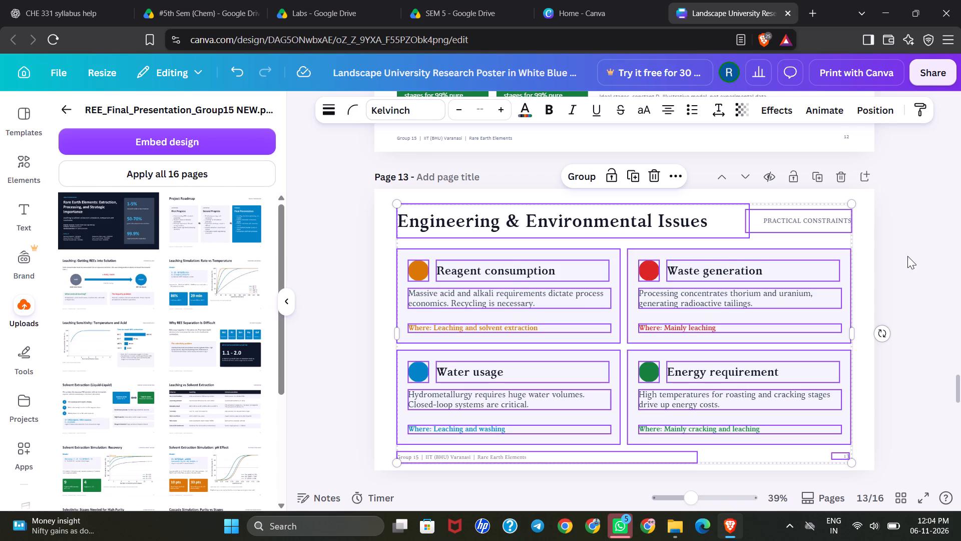
pyautogui.click(862, 296)
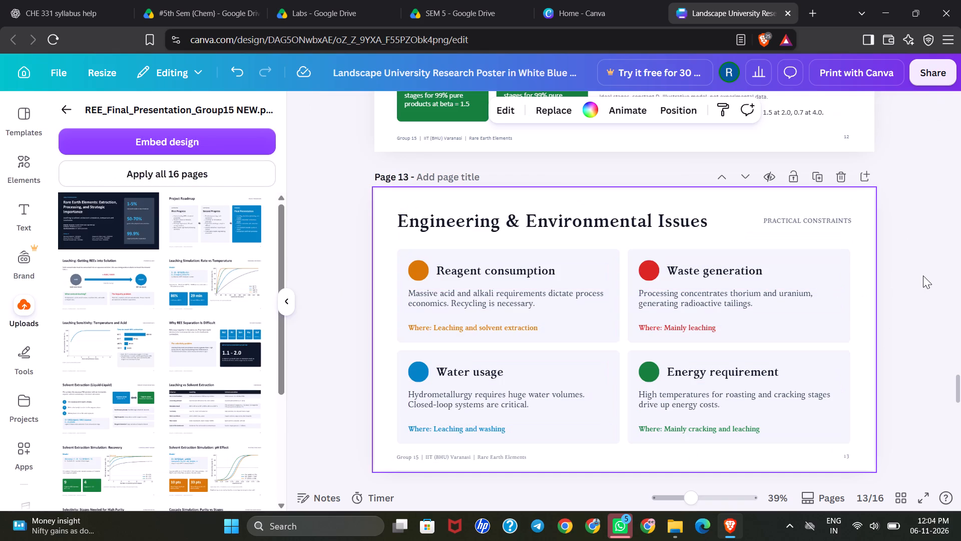
# Select all the elements on page 12, "Cascade Simulation: Purity vs Stages", and set their text font to Kelvinch.
pyautogui.scroll(1, 821, 240)
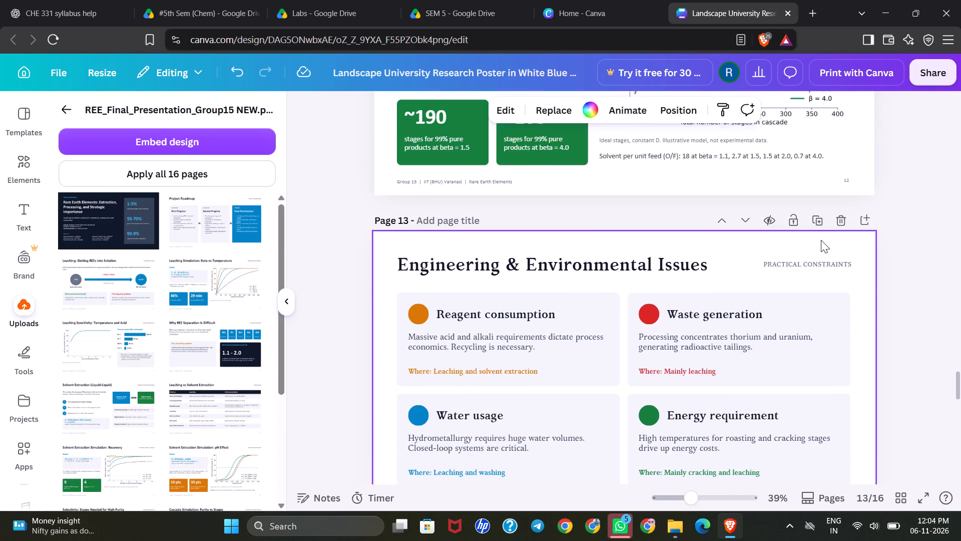
pyautogui.scroll(4, 821, 240)
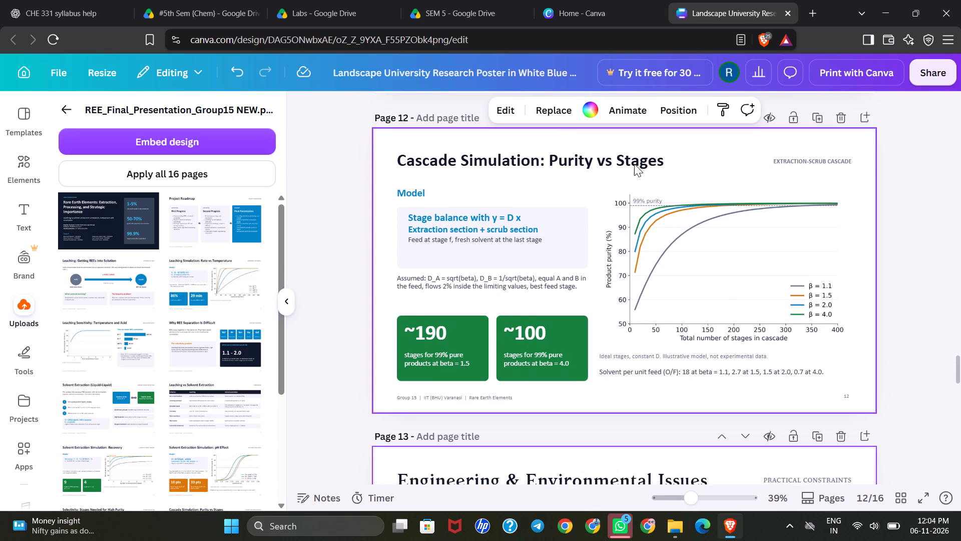
pyautogui.click(386, 144)
pyautogui.moveTo(386, 144); pyautogui.dragTo(854, 366)
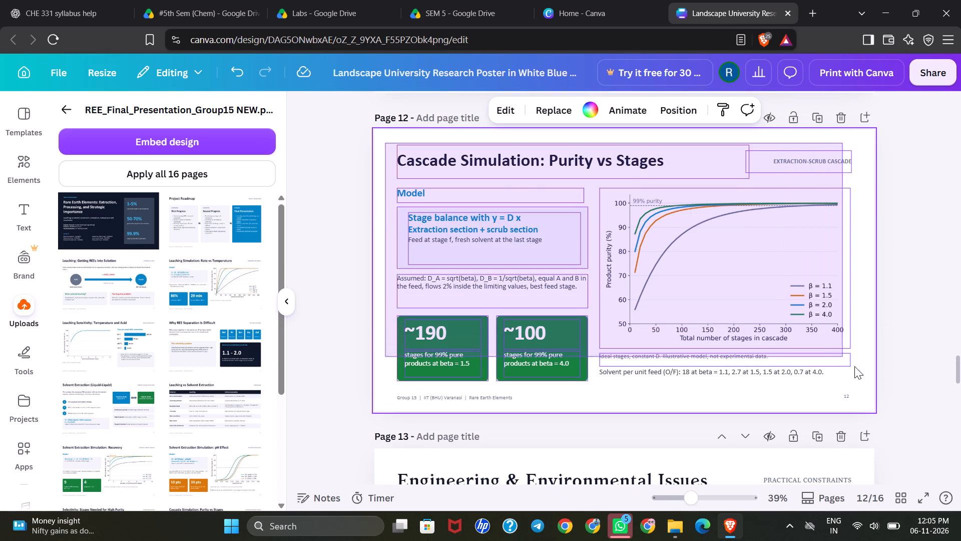
pyautogui.moveTo(854, 366); pyautogui.dragTo(868, 410)
pyautogui.scroll(2, 869, 409)
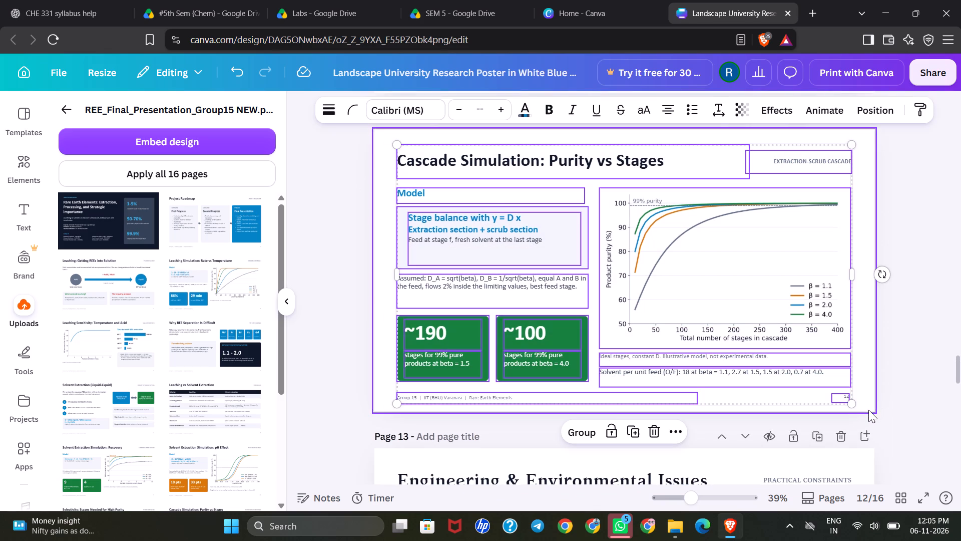
pyautogui.click(417, 105)
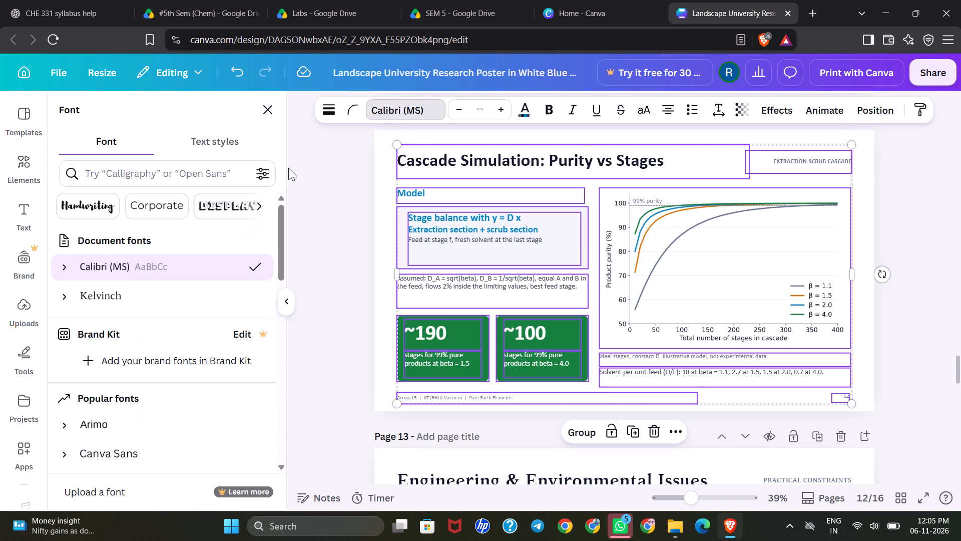
pyautogui.click(88, 301)
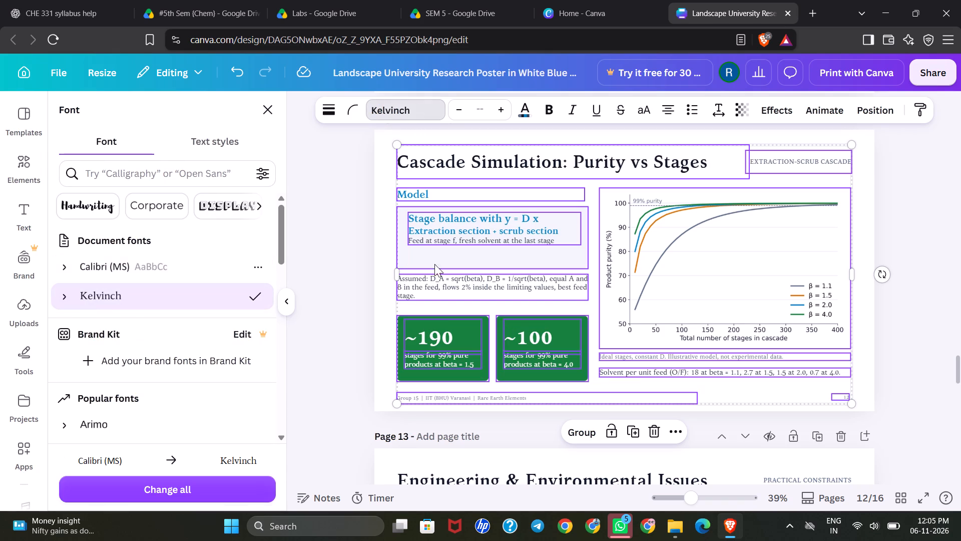
pyautogui.click(864, 283)
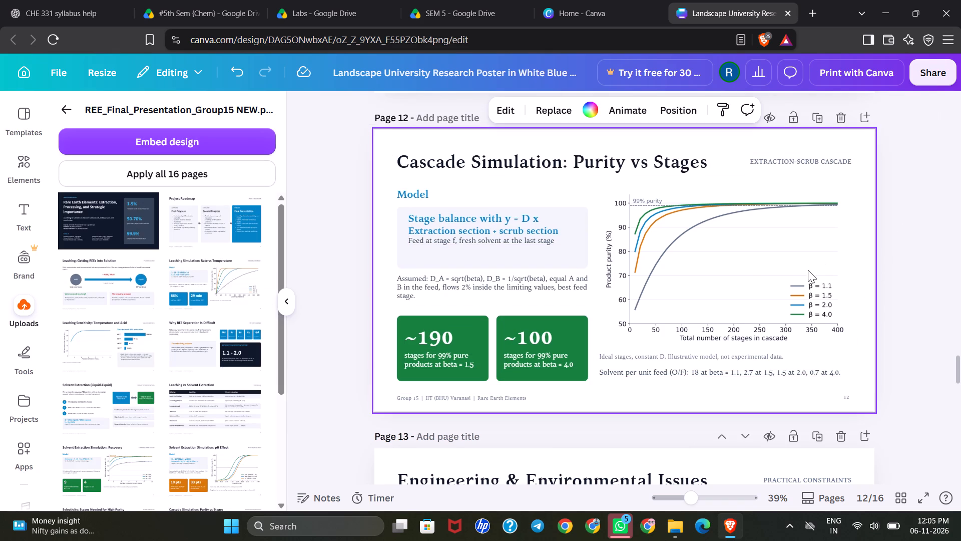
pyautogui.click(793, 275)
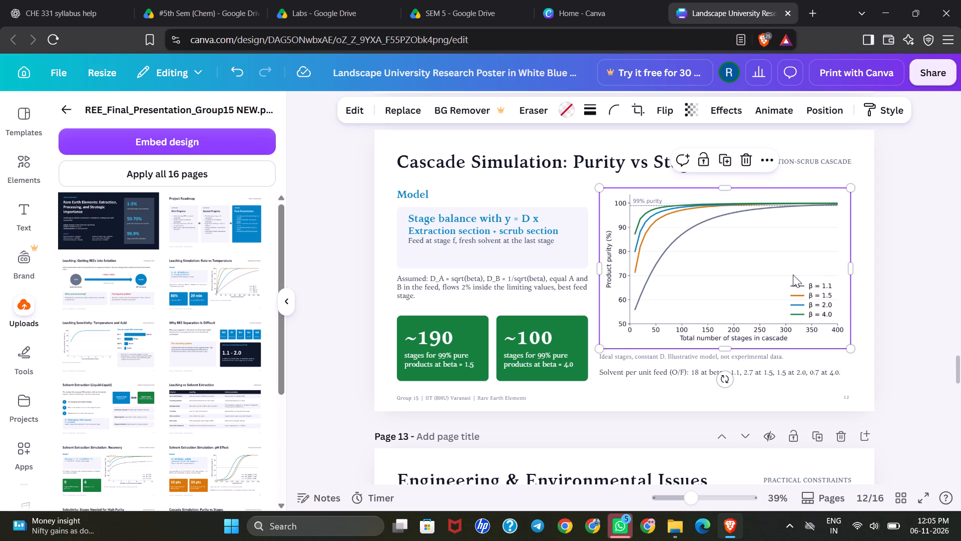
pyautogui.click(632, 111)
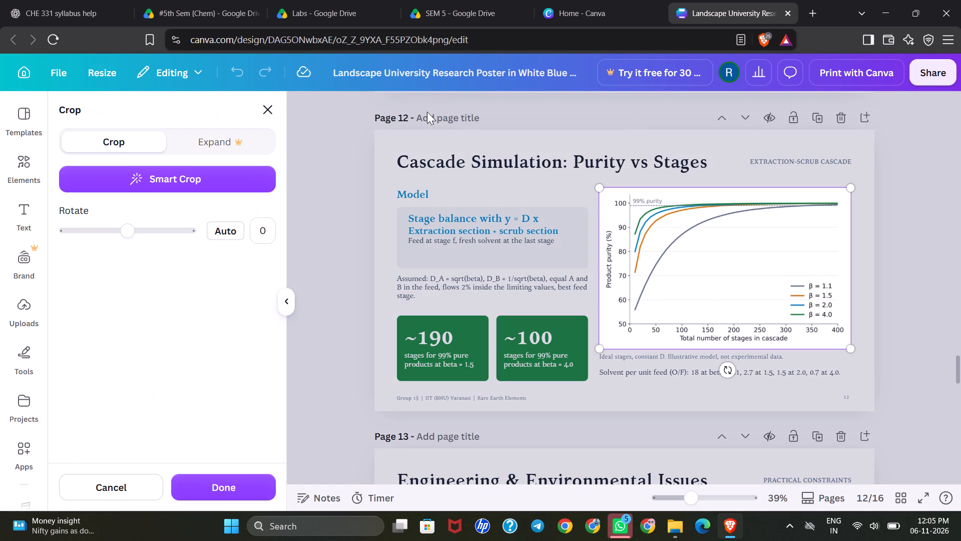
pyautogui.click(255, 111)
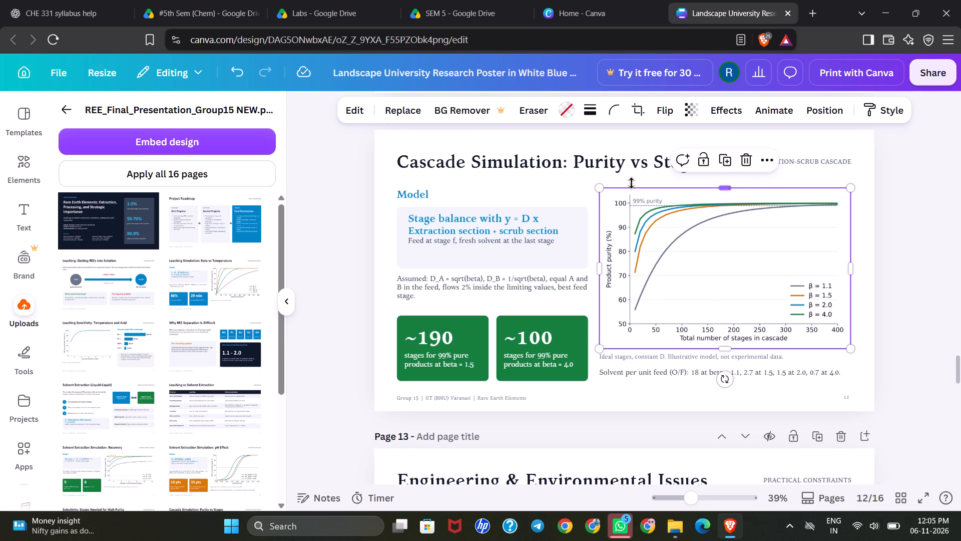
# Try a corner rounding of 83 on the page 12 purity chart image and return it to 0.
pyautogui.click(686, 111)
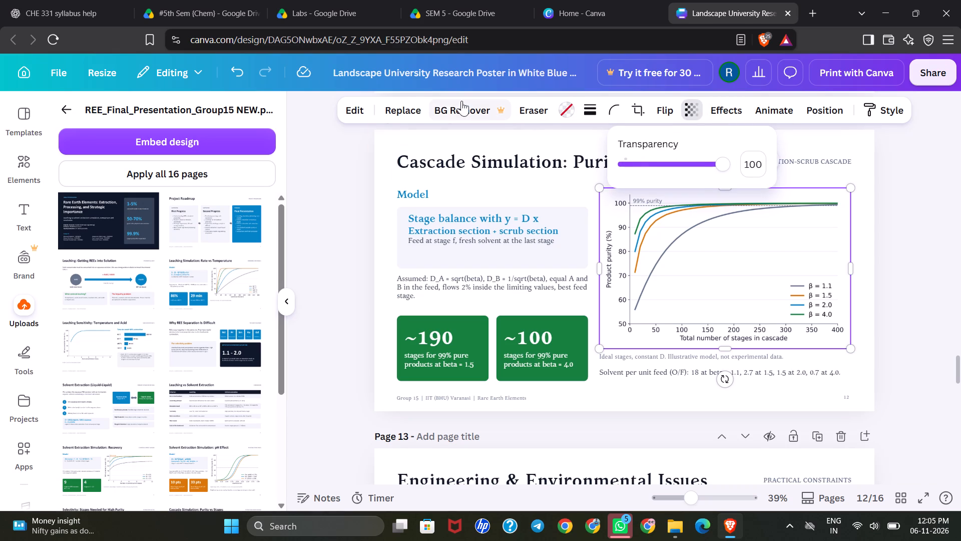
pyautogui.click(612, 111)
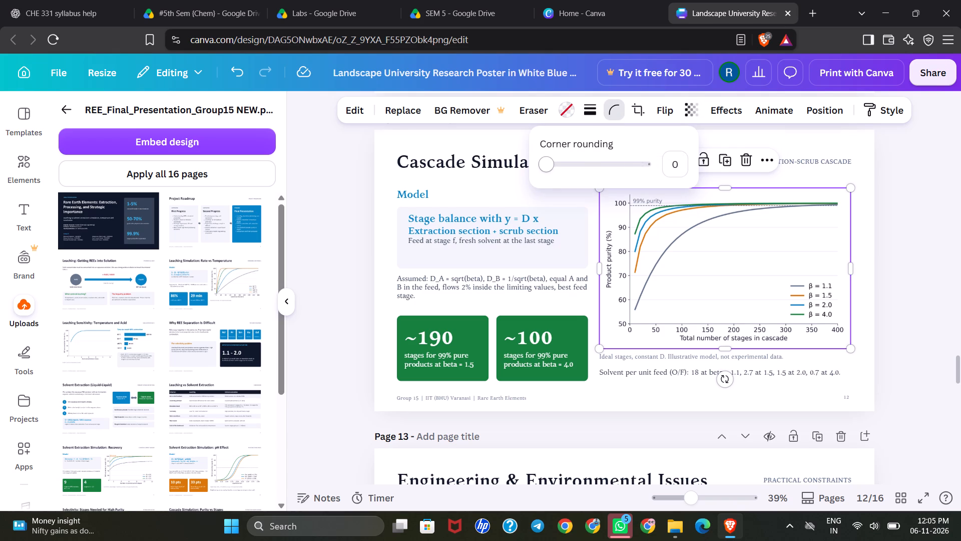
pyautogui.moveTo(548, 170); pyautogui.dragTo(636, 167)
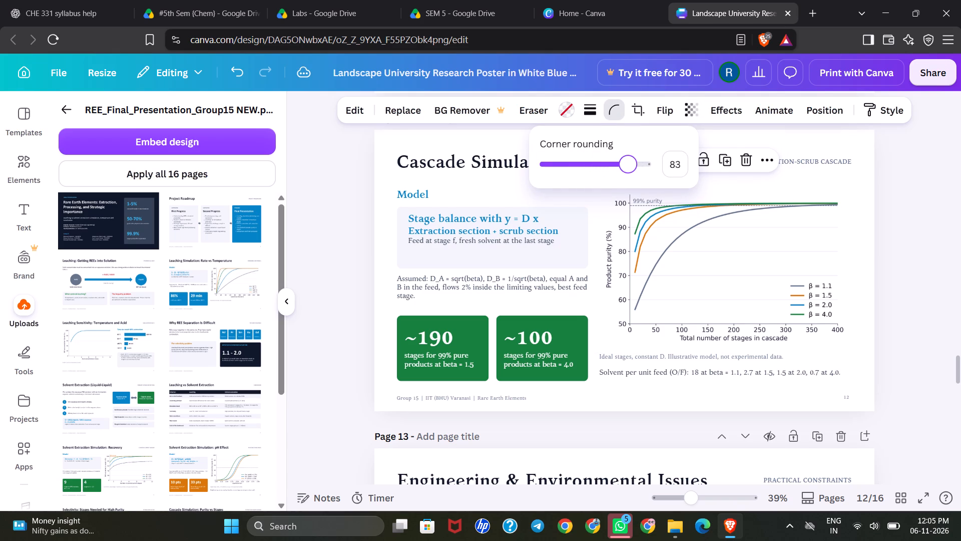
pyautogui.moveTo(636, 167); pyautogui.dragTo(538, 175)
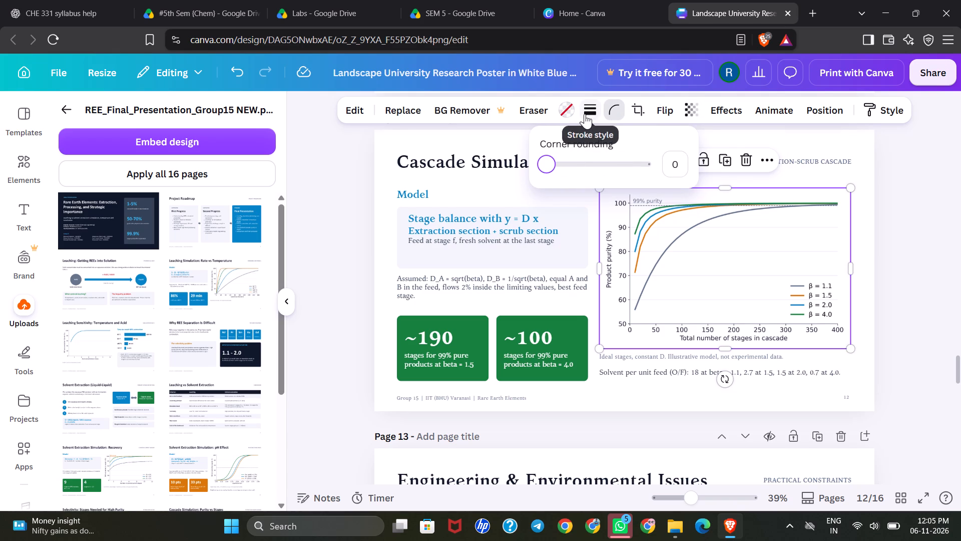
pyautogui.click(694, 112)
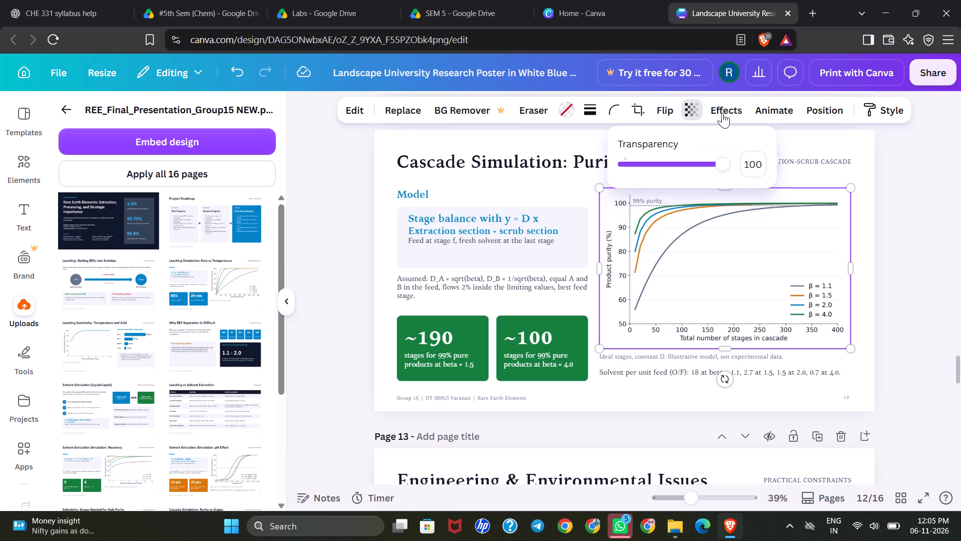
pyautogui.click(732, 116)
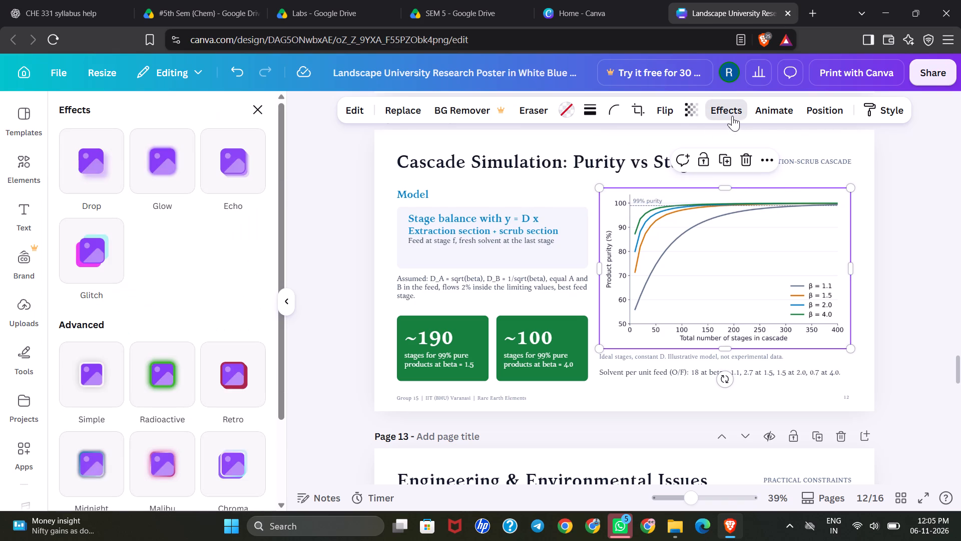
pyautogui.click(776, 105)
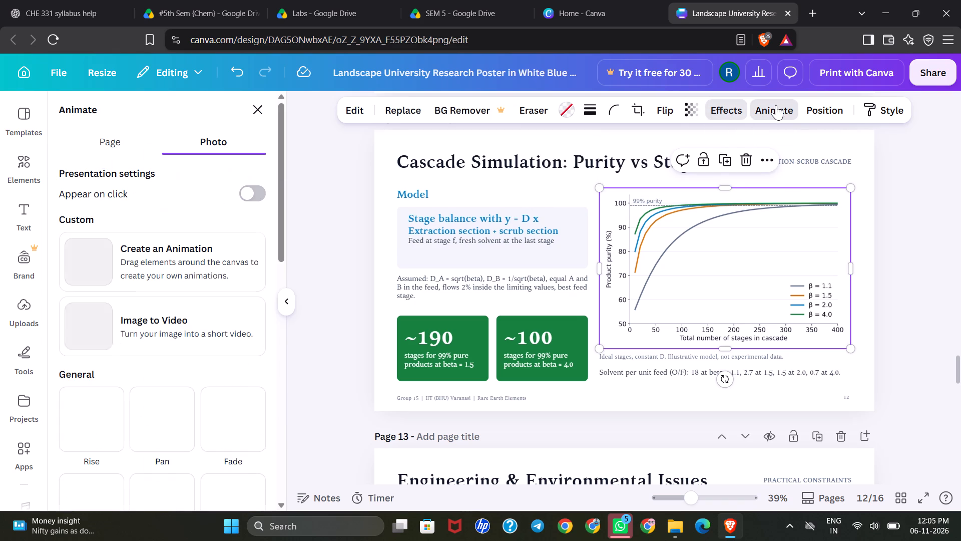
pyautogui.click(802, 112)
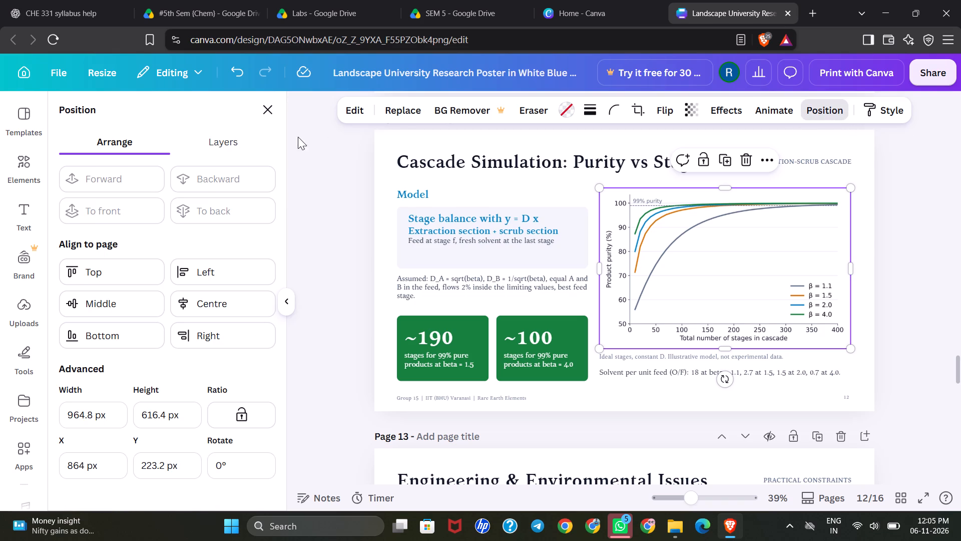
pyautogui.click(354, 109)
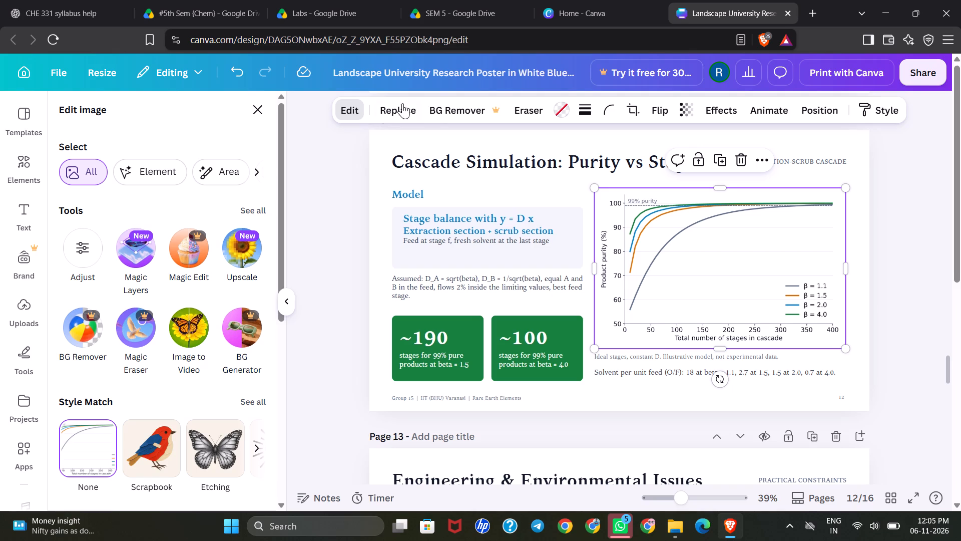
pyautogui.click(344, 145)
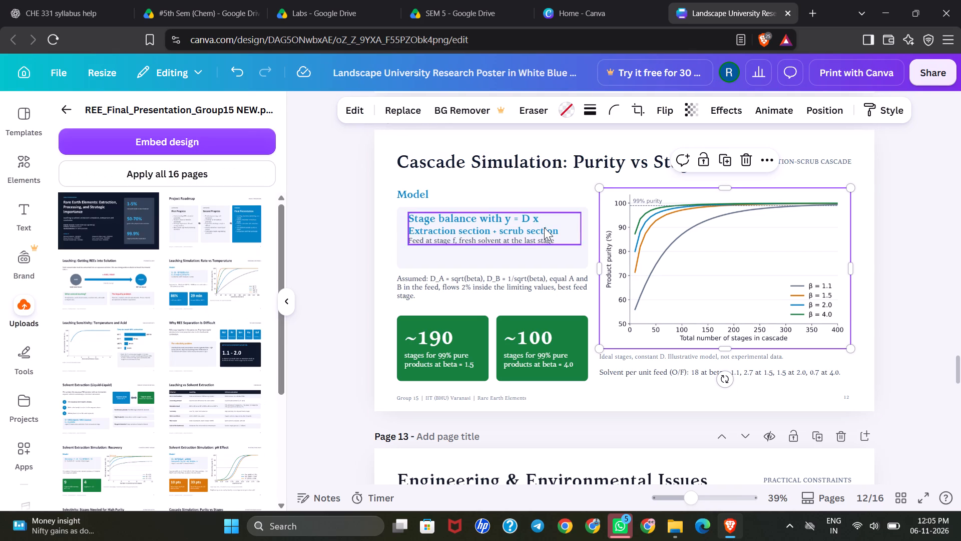
# Look over the text and layout of pages 12 and 13.
pyautogui.click(566, 193)
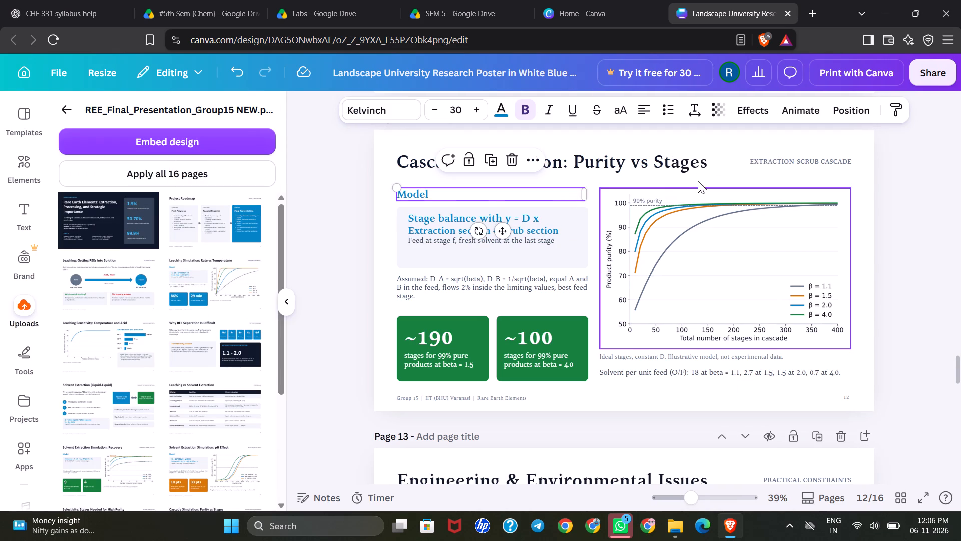
pyautogui.hscroll(1, 698, 181)
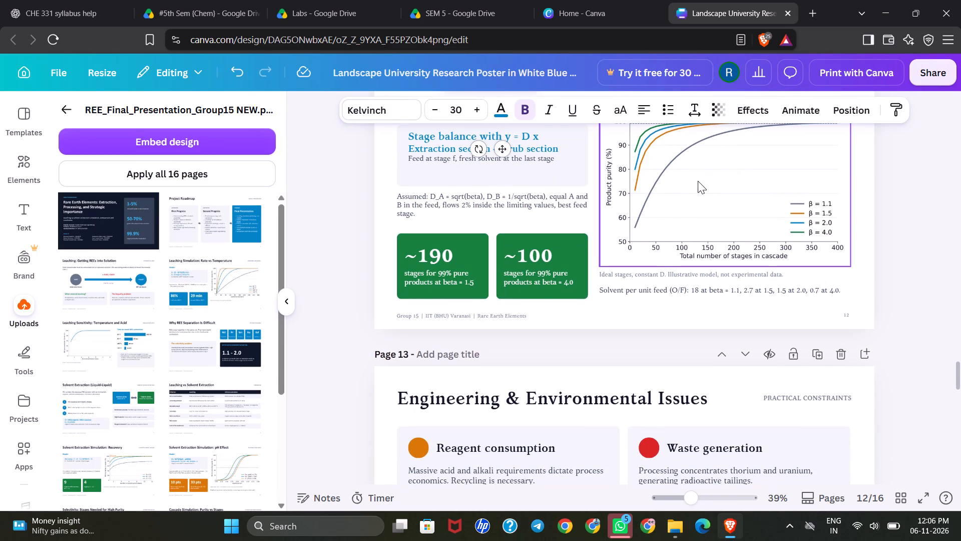
pyautogui.scroll(2, 617, 198)
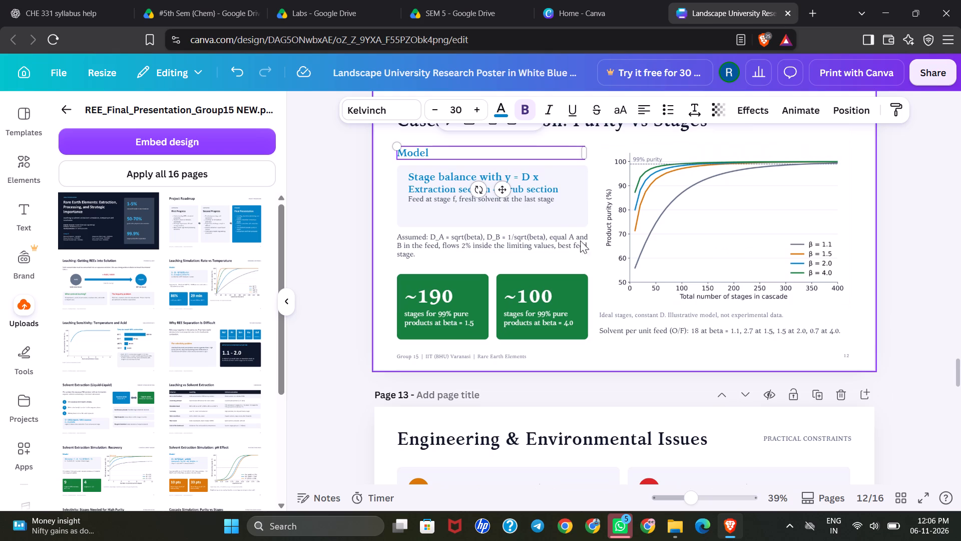
pyautogui.click(590, 267)
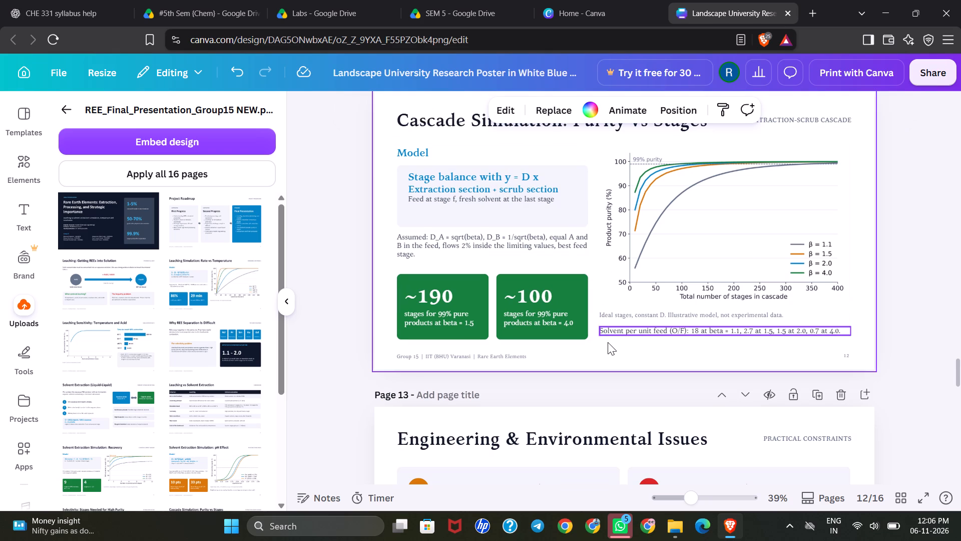
pyautogui.scroll(-3, 608, 342)
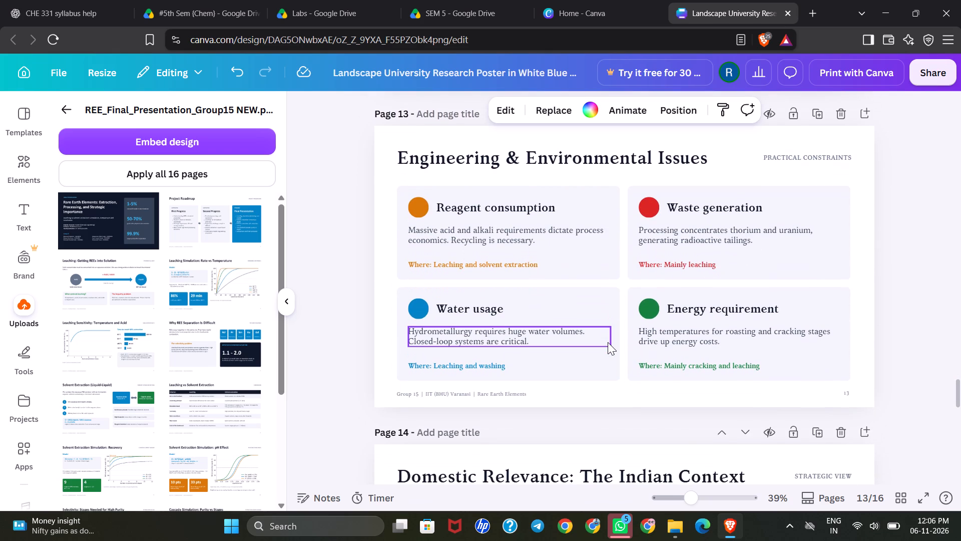
pyautogui.click(612, 390)
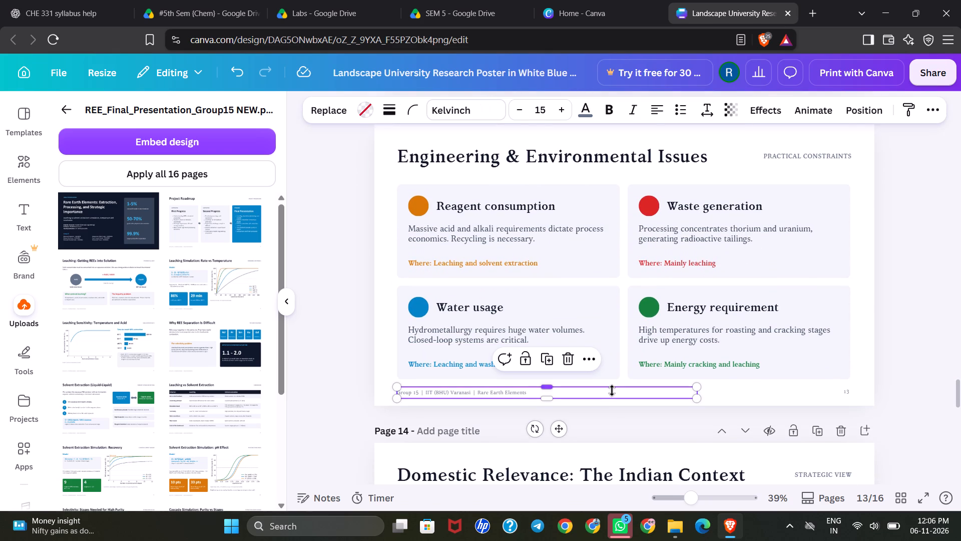
# Look over the text and layout of pages 14 to 16, then return to page 12.
pyautogui.scroll(-3, 646, 362)
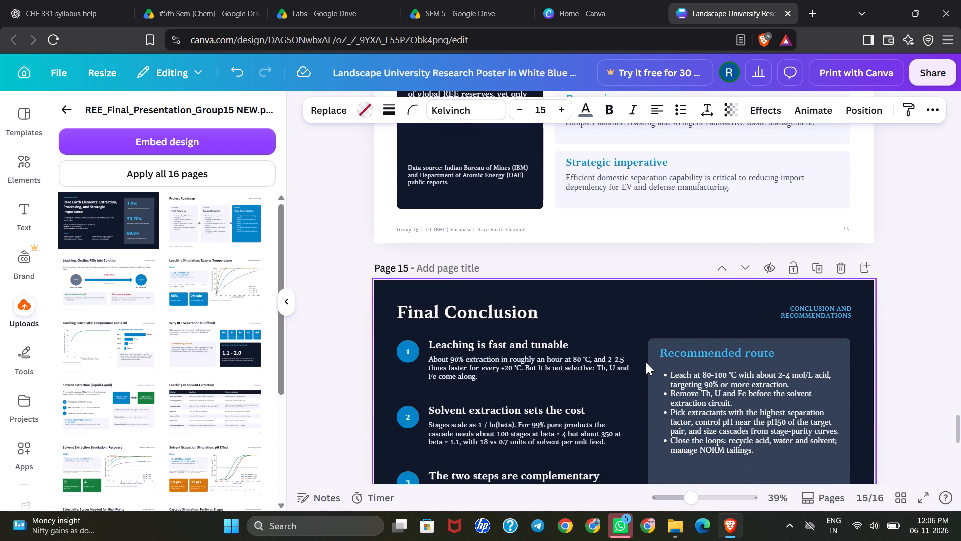
pyautogui.scroll(-2, 646, 362)
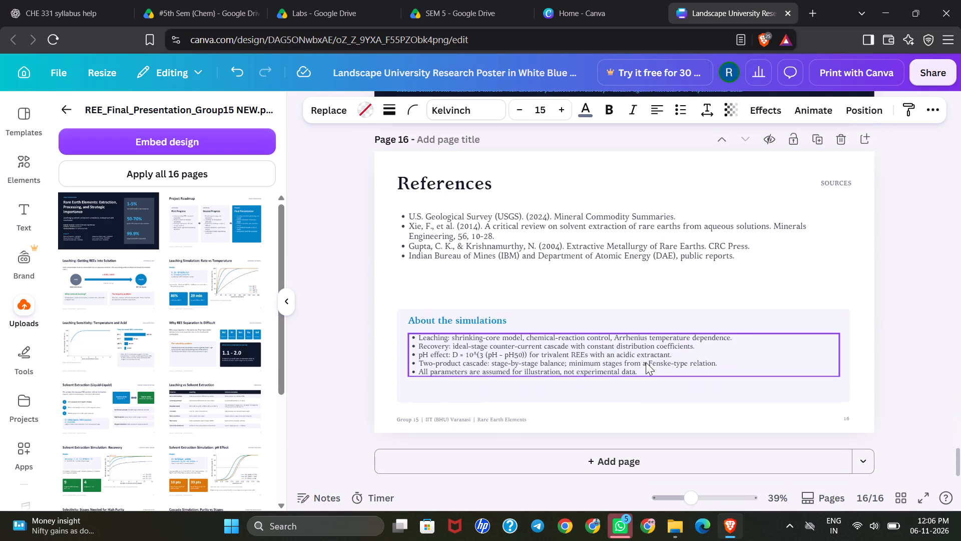
pyautogui.scroll(-2, 646, 362)
pyautogui.scroll(3, 646, 362)
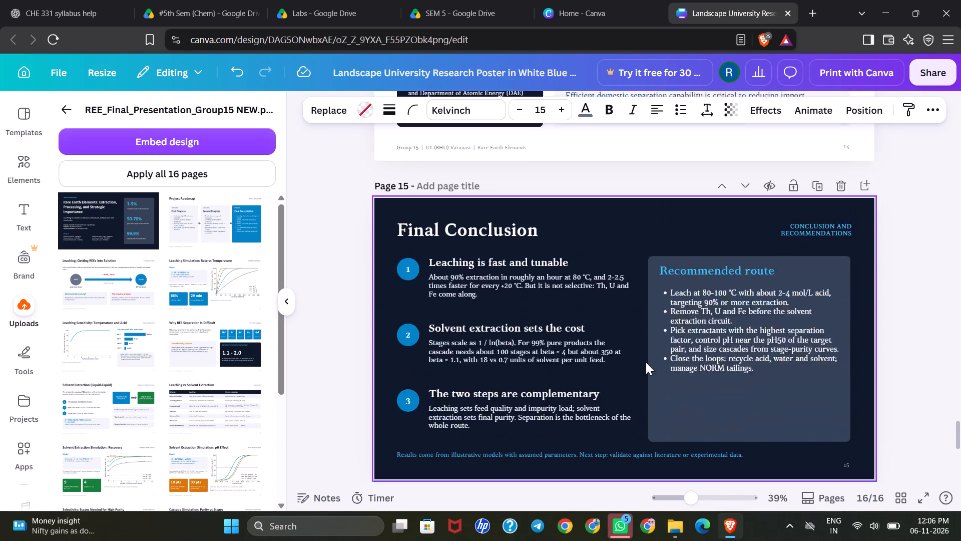
pyautogui.scroll(1, 646, 362)
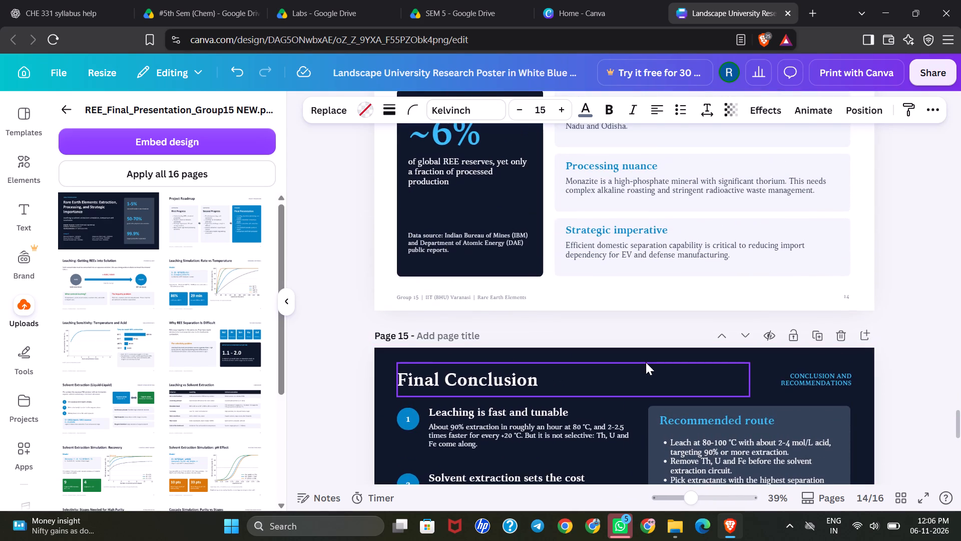
pyautogui.scroll(5, 646, 362)
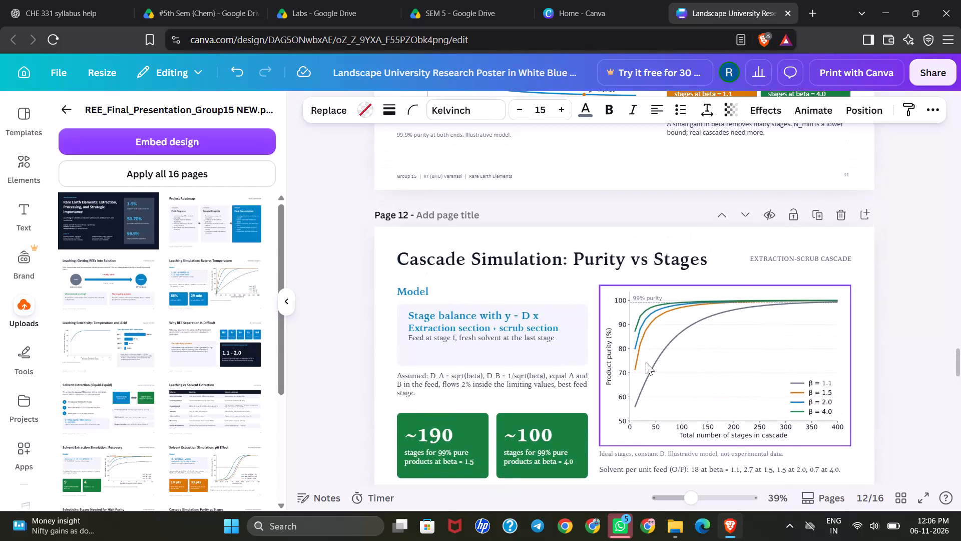
# Select all the elements on page 11, "Selectivity: Stages Needed for High Purity", and set their text font to Kelvinch.
pyautogui.scroll(5, 690, 252)
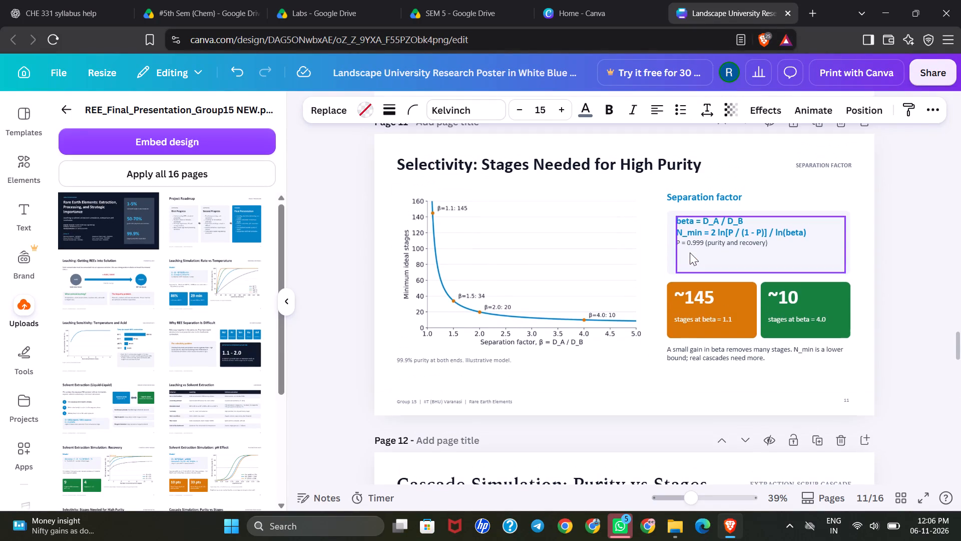
pyautogui.moveTo(386, 151); pyautogui.dragTo(752, 294)
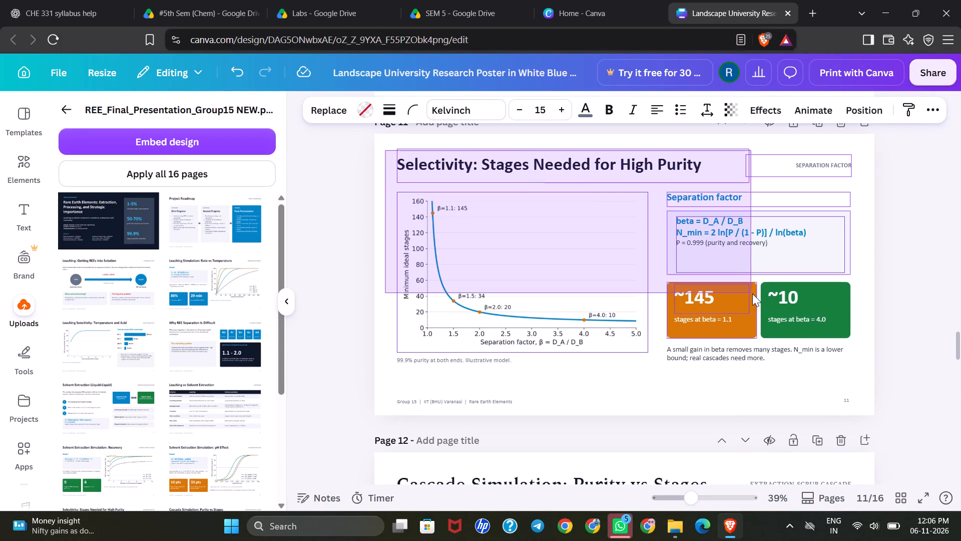
pyautogui.moveTo(752, 294); pyautogui.dragTo(879, 415)
pyautogui.click(427, 108)
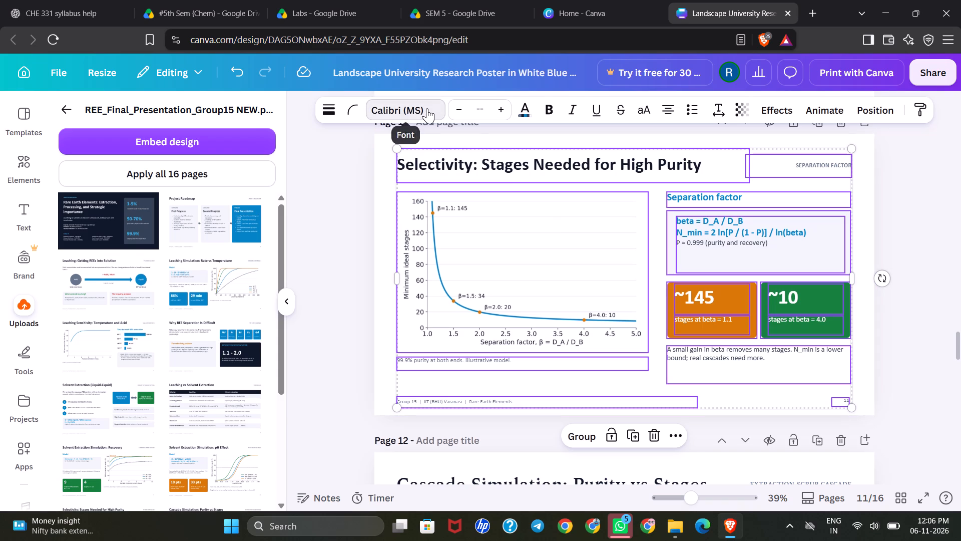
pyautogui.click(122, 291)
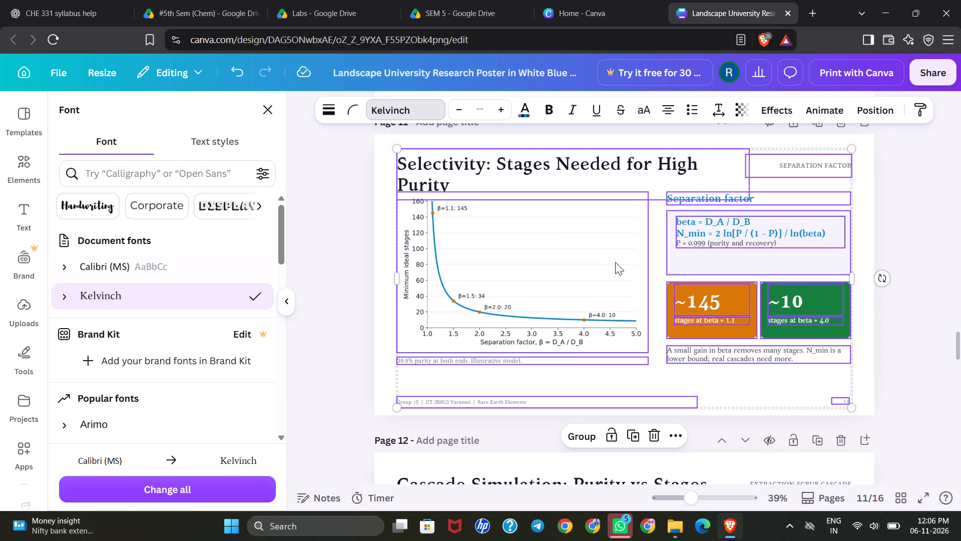
pyautogui.click(651, 262)
# Select all the elements on page 10, "Solvent Extraction Simulation: pH Effect", and set their text font to Kelvinch.
pyautogui.scroll(2, 682, 213)
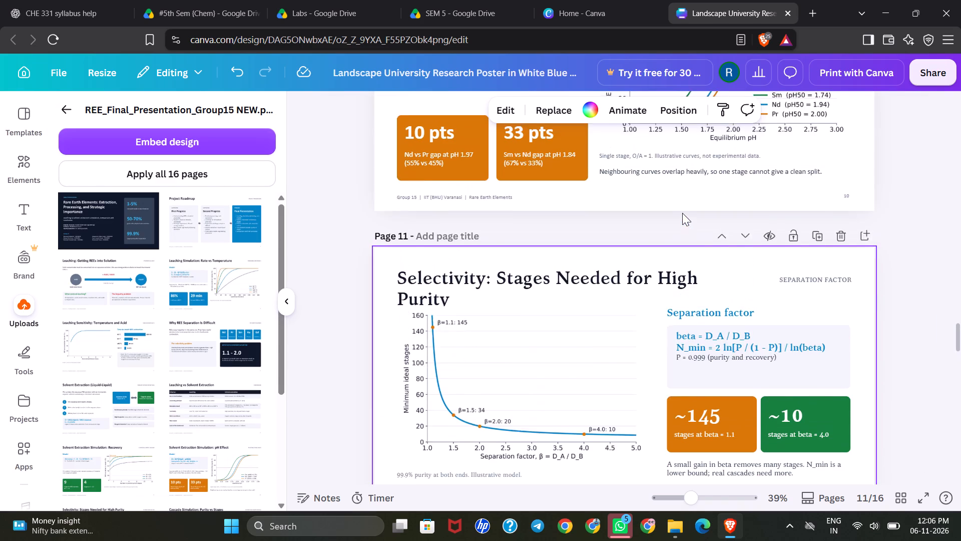
pyautogui.scroll(2, 682, 213)
pyautogui.scroll(-1, 540, 239)
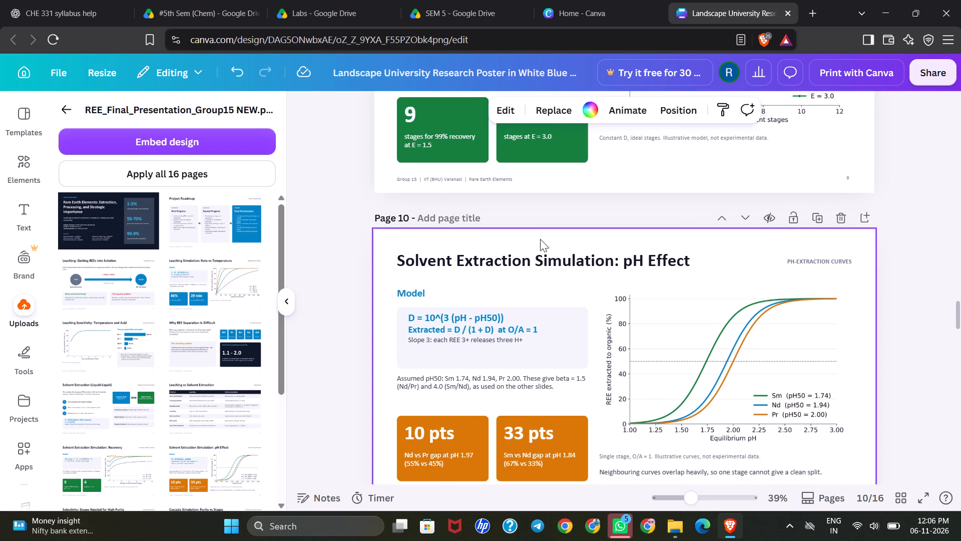
pyautogui.scroll(-1, 540, 239)
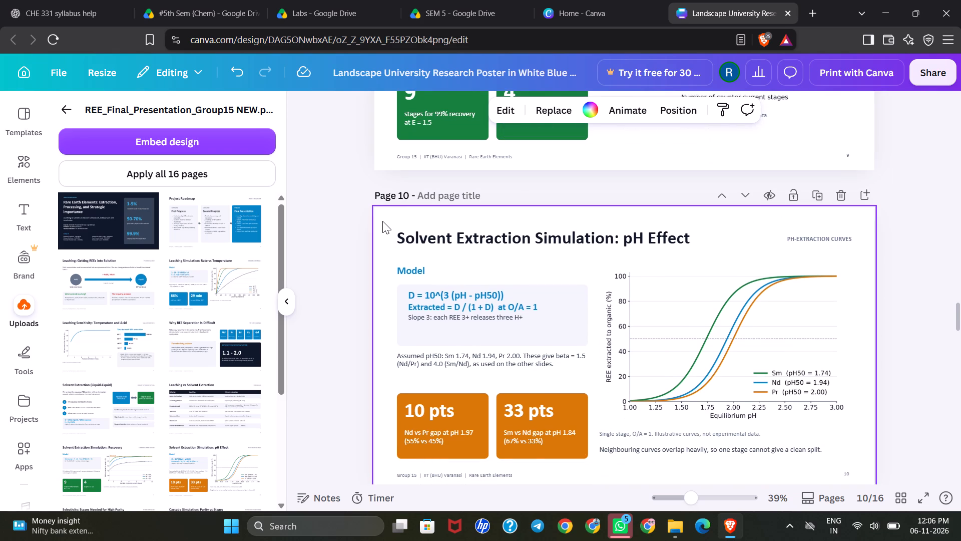
pyautogui.moveTo(382, 221); pyautogui.dragTo(852, 475)
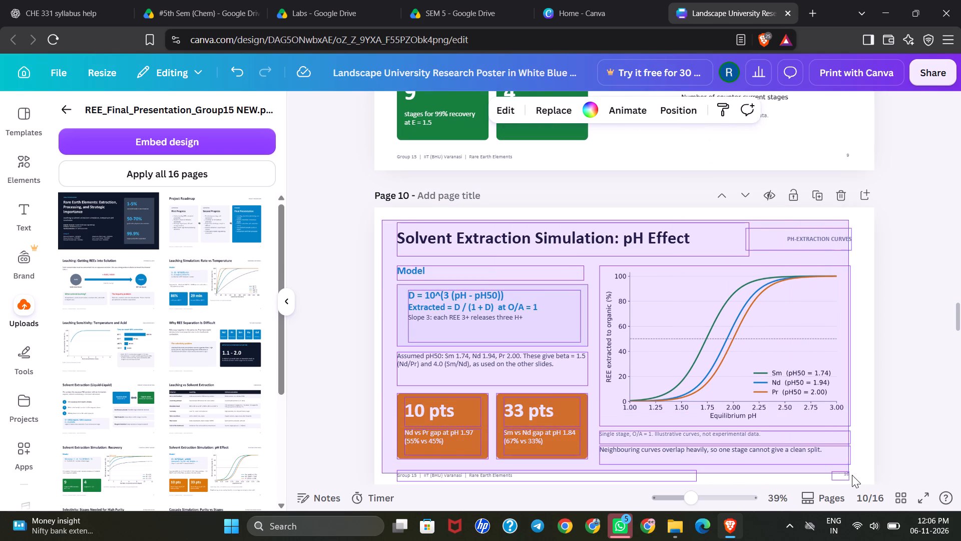
pyautogui.moveTo(852, 475); pyautogui.dragTo(859, 489)
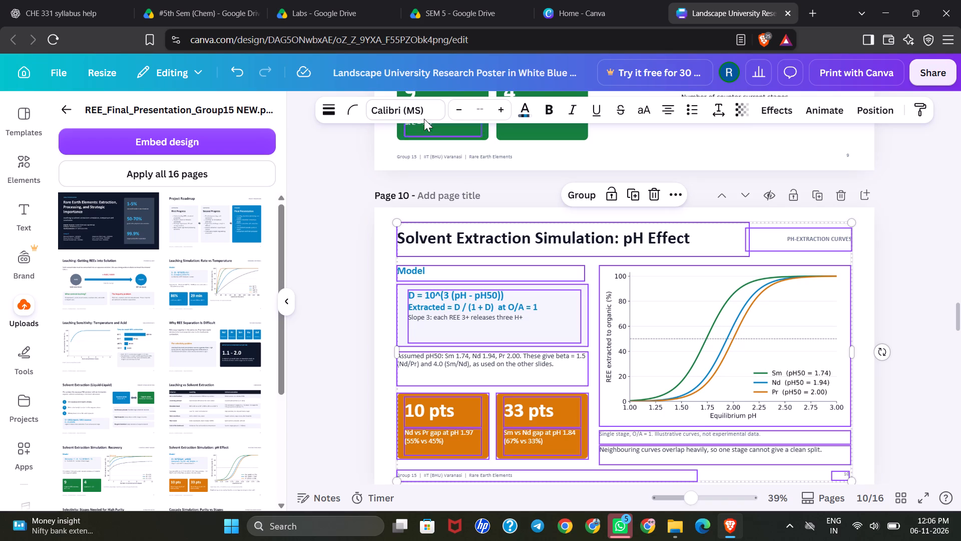
pyautogui.click(421, 107)
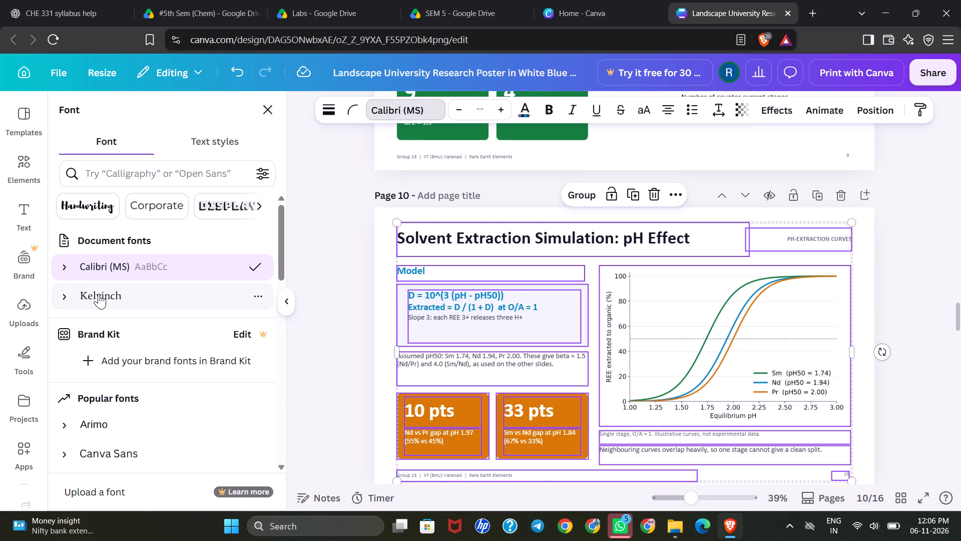
pyautogui.click(99, 294)
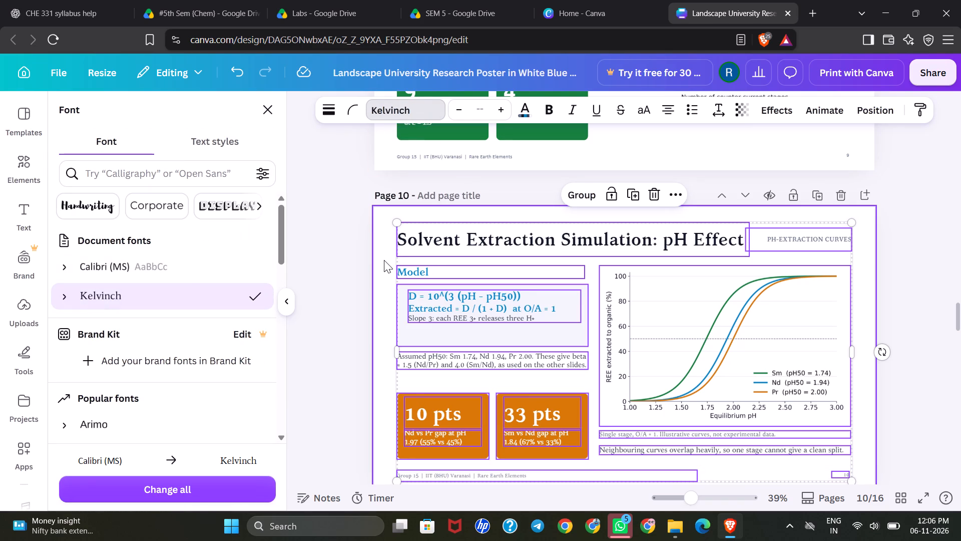
pyautogui.click(387, 258)
# Select all the elements on page 9, "Solvent Extraction Simulation: Recovery", and set their text font to Kelvinch.
pyautogui.scroll(-1, 387, 258)
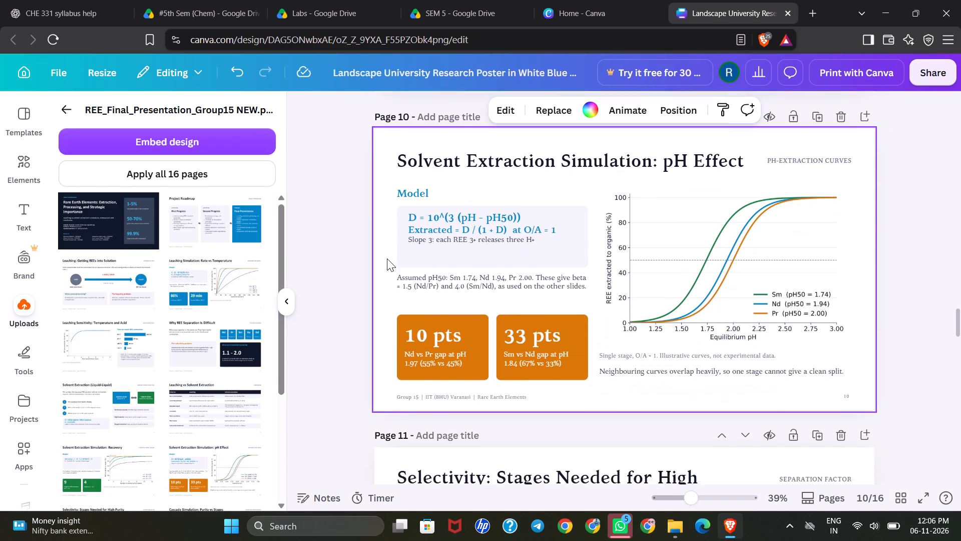
pyautogui.scroll(-2, 387, 258)
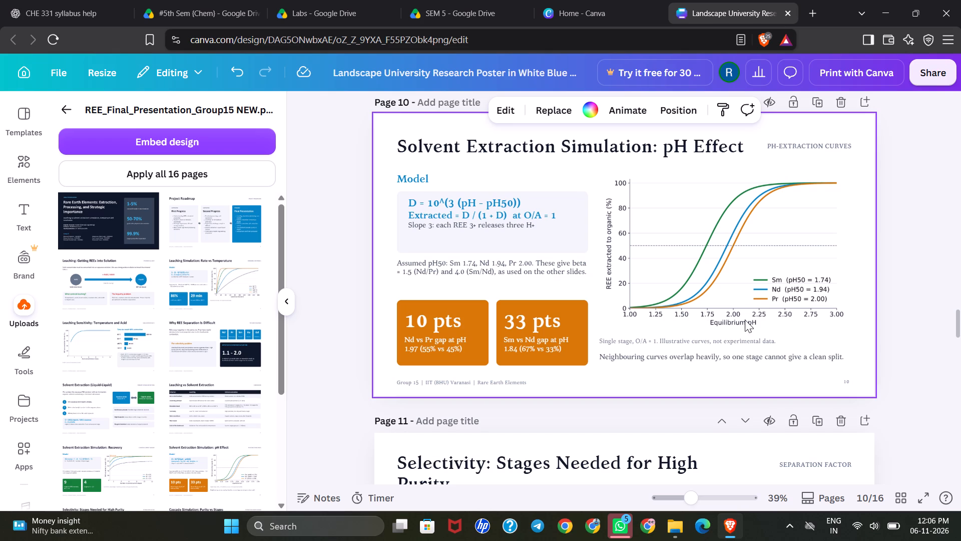
pyautogui.scroll(1, 618, 293)
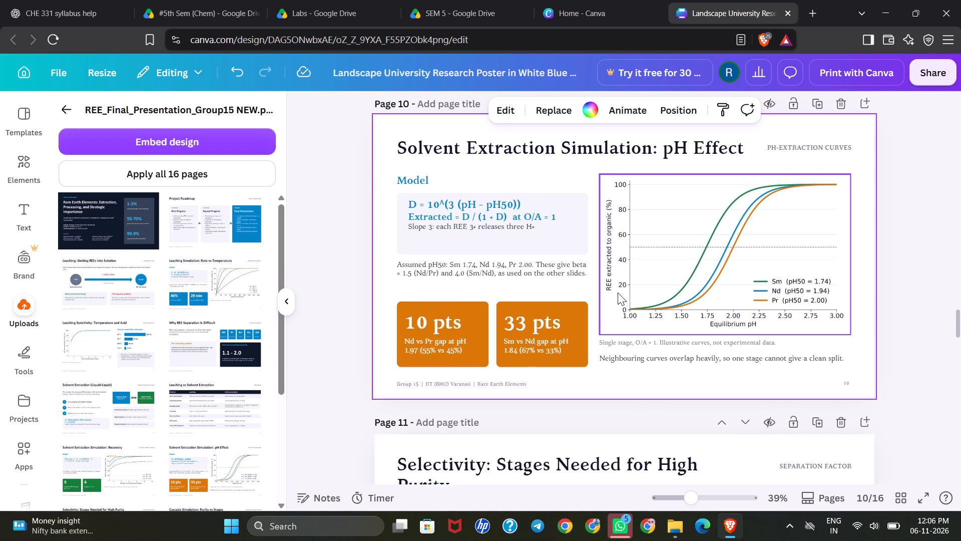
pyautogui.scroll(2, 618, 293)
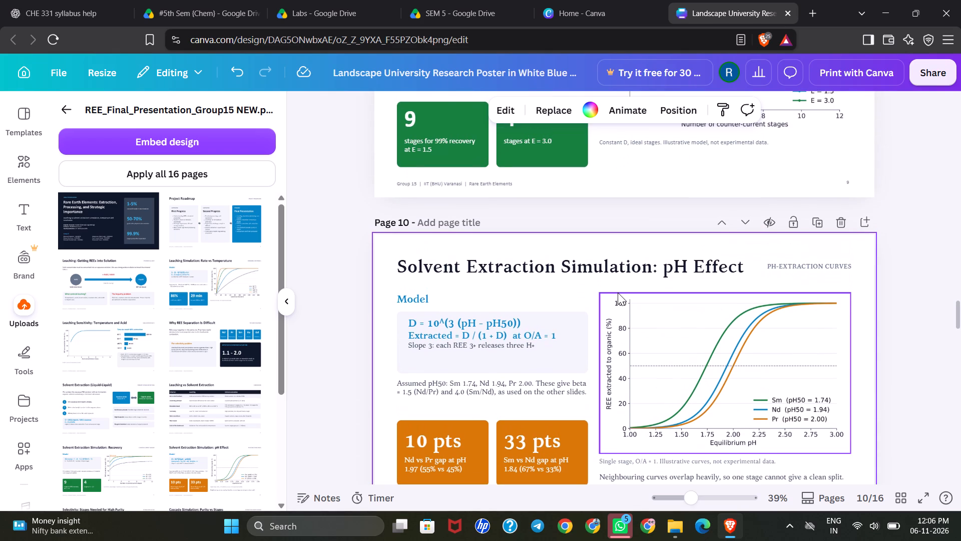
pyautogui.scroll(2, 618, 293)
pyautogui.hscroll(1, 618, 293)
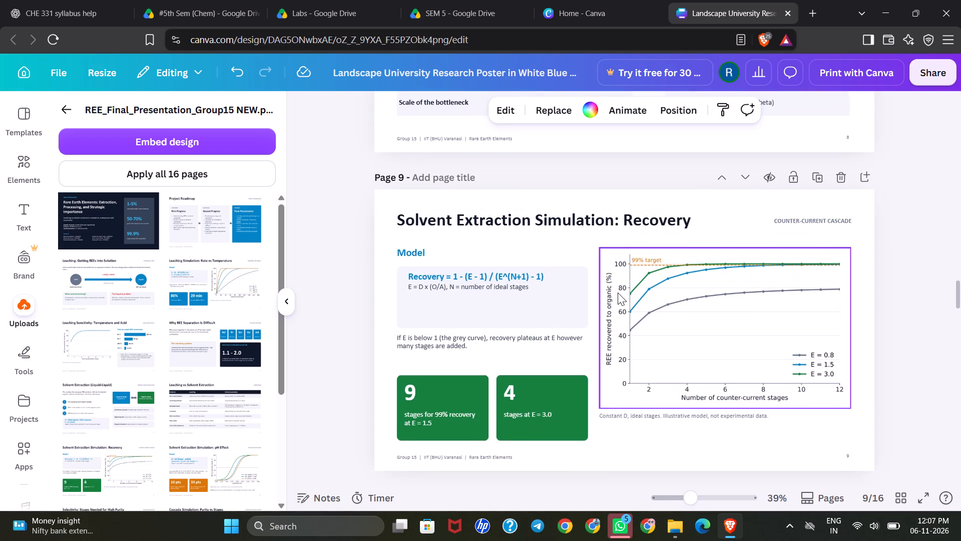
pyautogui.hscroll(1, 618, 293)
pyautogui.moveTo(388, 164); pyautogui.dragTo(878, 442)
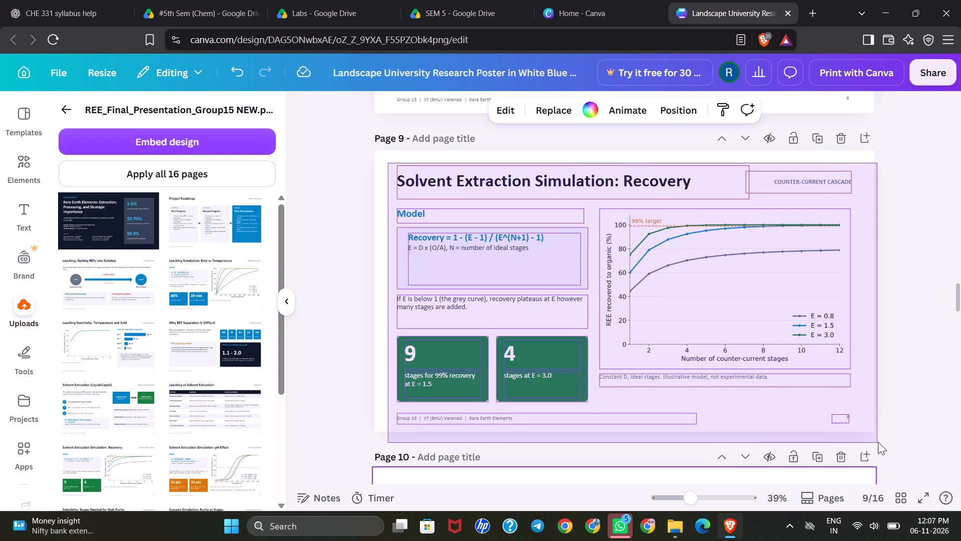
pyautogui.moveTo(878, 442); pyautogui.dragTo(873, 430)
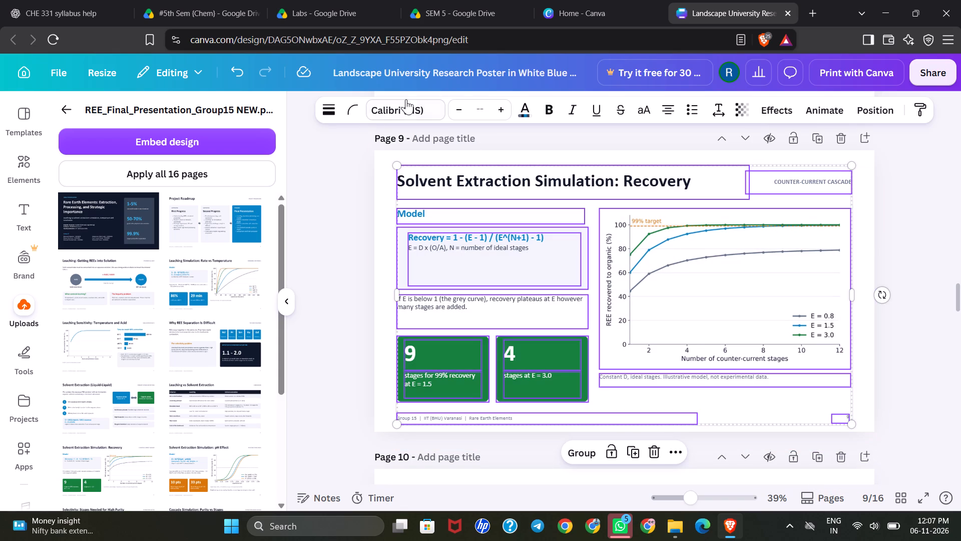
pyautogui.click(409, 106)
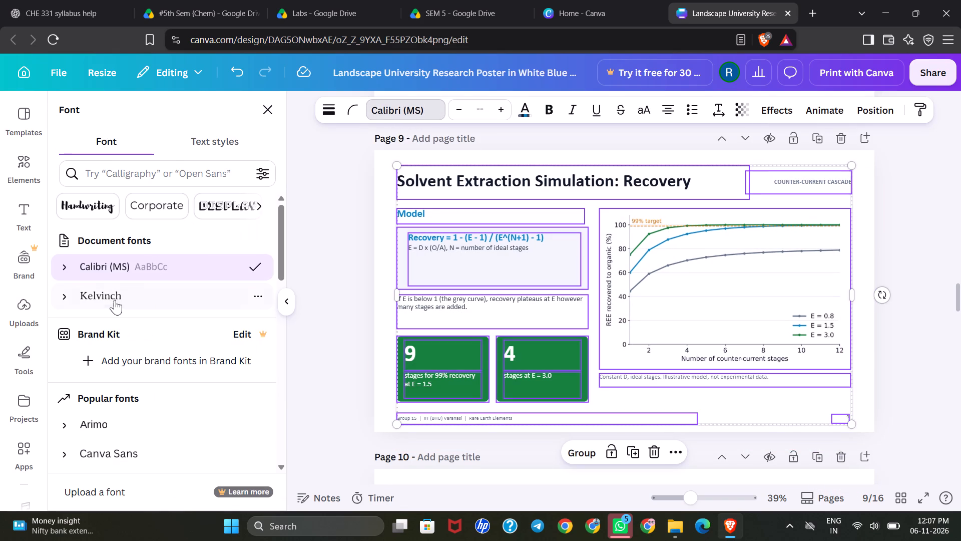
pyautogui.click(112, 301)
pyautogui.click(390, 292)
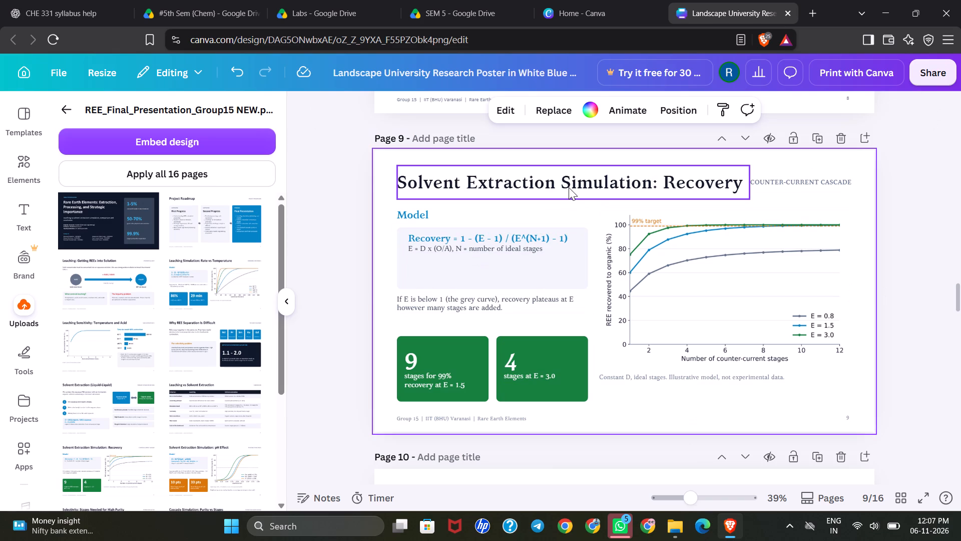
# Shorten the background box behind the page 9 recovery formula from its bottom edge to a height of about 190.
pyautogui.click(545, 261)
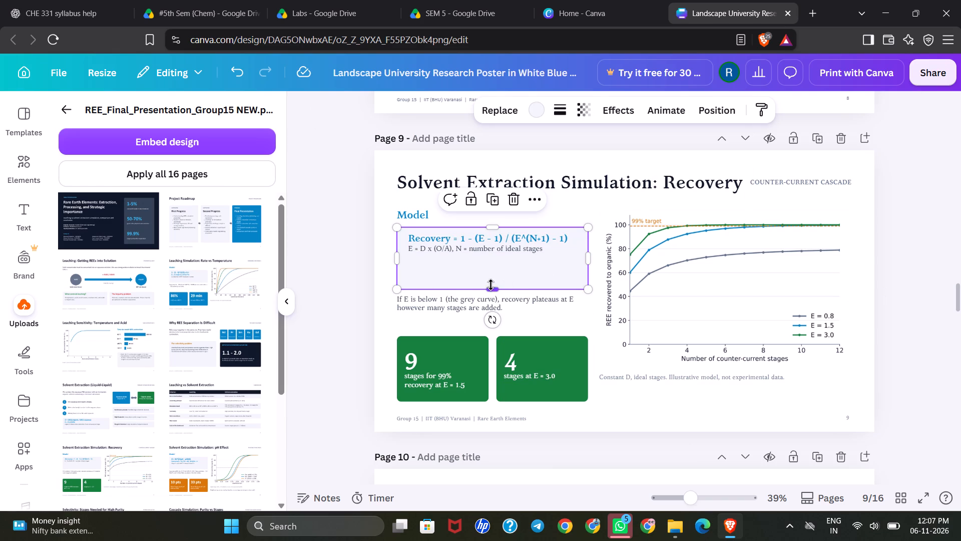
pyautogui.moveTo(491, 290); pyautogui.dragTo(491, 277)
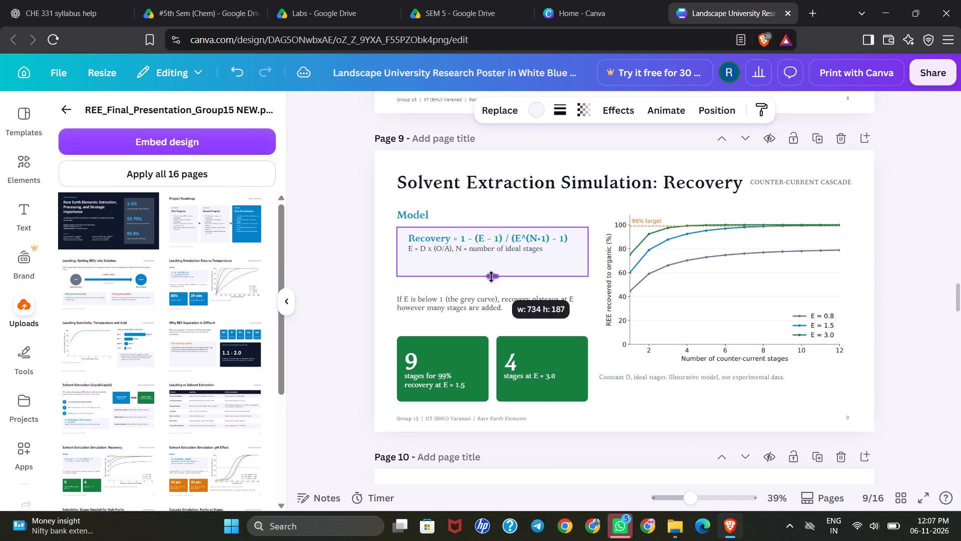
pyautogui.moveTo(491, 277); pyautogui.dragTo(491, 278)
pyautogui.click(586, 310)
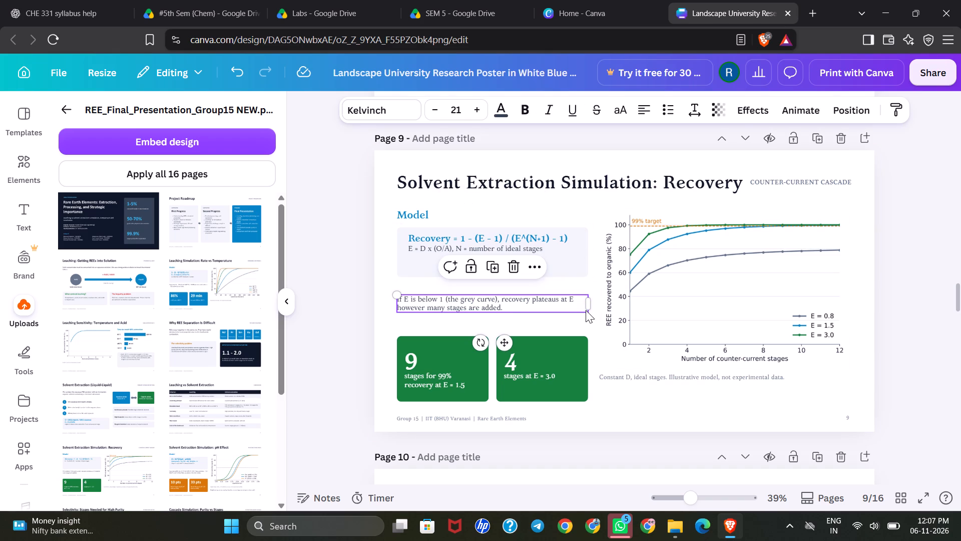
pyautogui.doubleClick(576, 216)
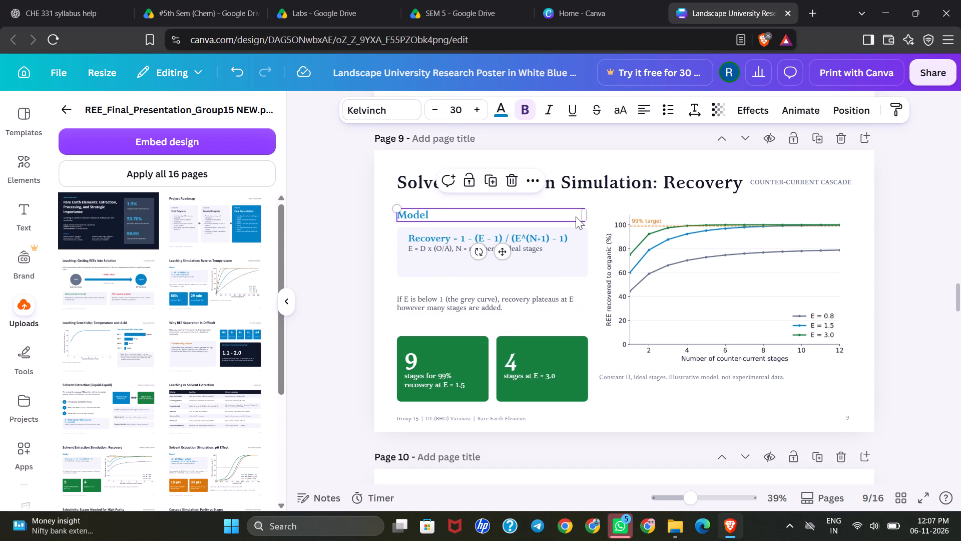
pyautogui.scroll(1, 602, 311)
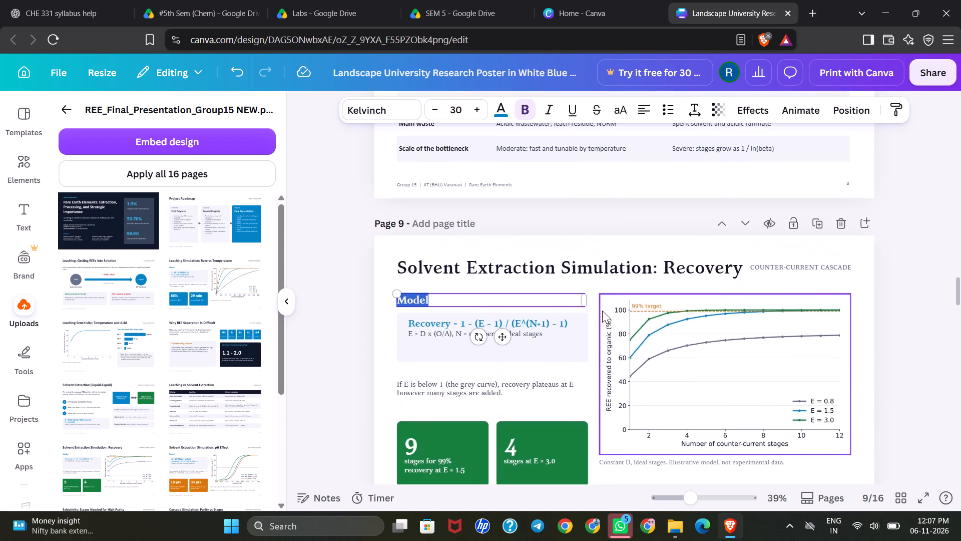
pyautogui.scroll(1, 602, 311)
pyautogui.click(616, 321)
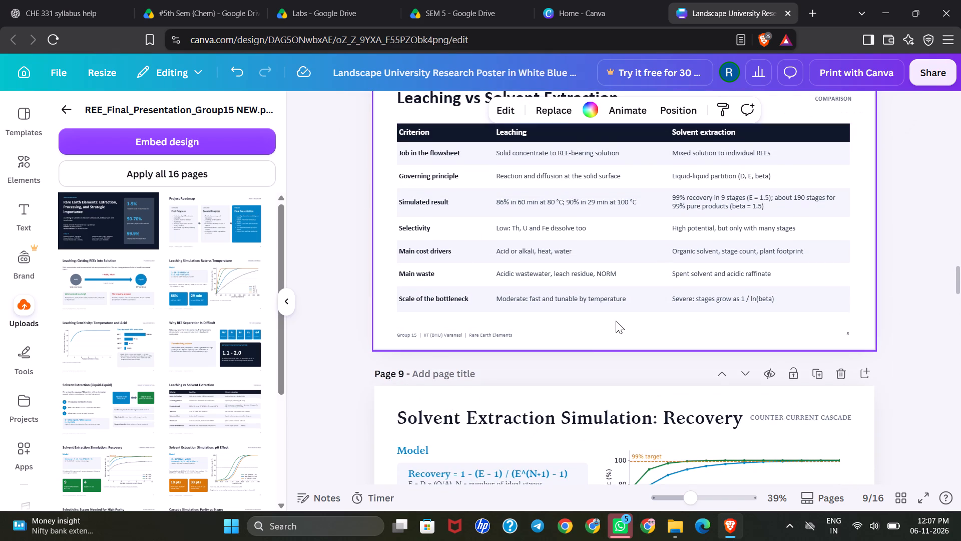
# Select all the elements on page 8, "Leaching vs Solvent Extraction", and set their text font to Kelvinch.
pyautogui.scroll(-2, 581, 356)
pyautogui.scroll(1, 632, 273)
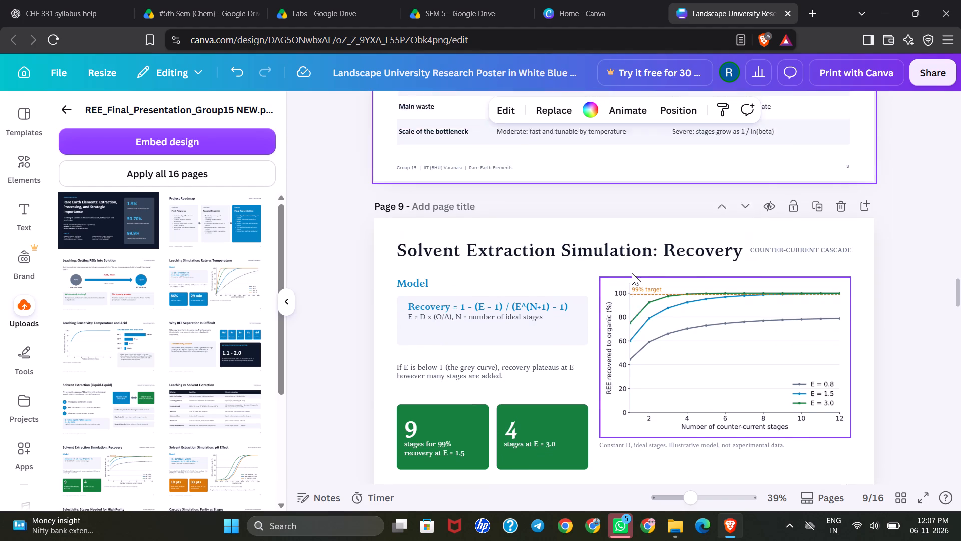
pyautogui.scroll(2, 632, 273)
pyautogui.scroll(1, 522, 189)
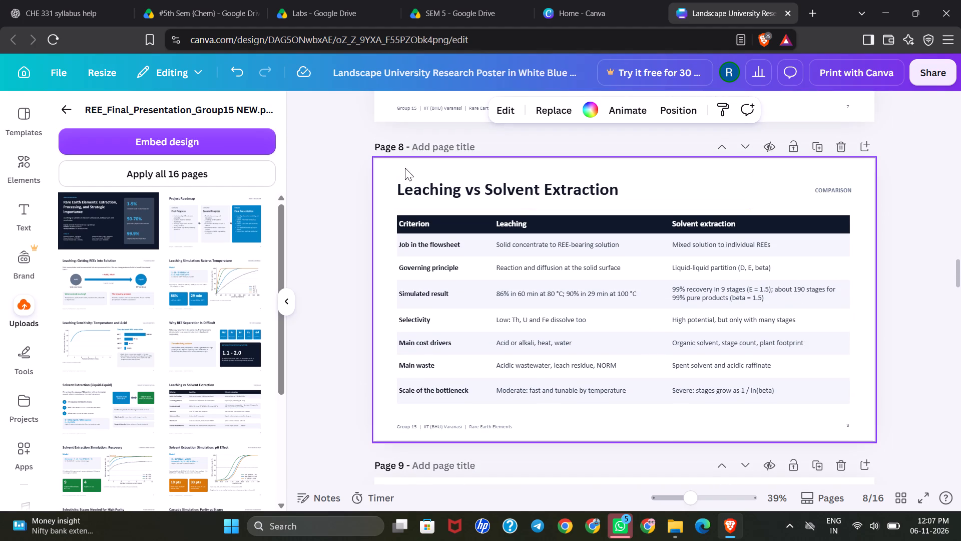
pyautogui.moveTo(383, 168); pyautogui.dragTo(787, 328)
pyautogui.hscroll(1, 528, 238)
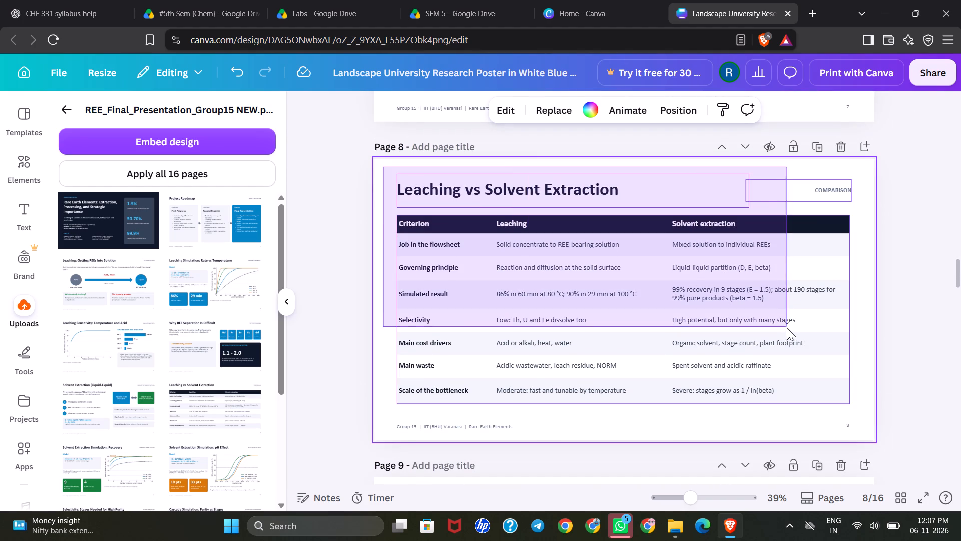
pyautogui.hscroll(1, 787, 328)
pyautogui.moveTo(787, 328); pyautogui.dragTo(876, 434)
pyautogui.scroll(1, 884, 393)
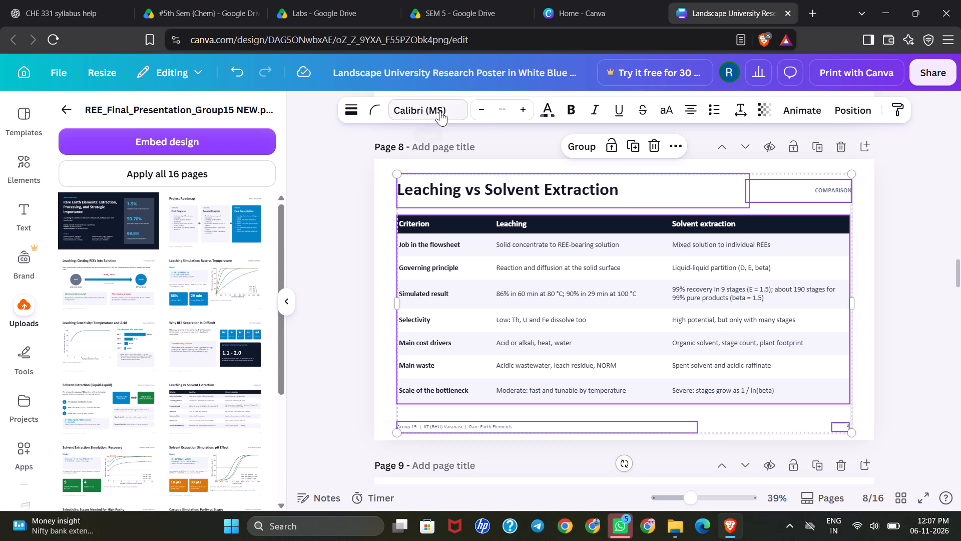
pyautogui.click(438, 110)
pyautogui.click(105, 296)
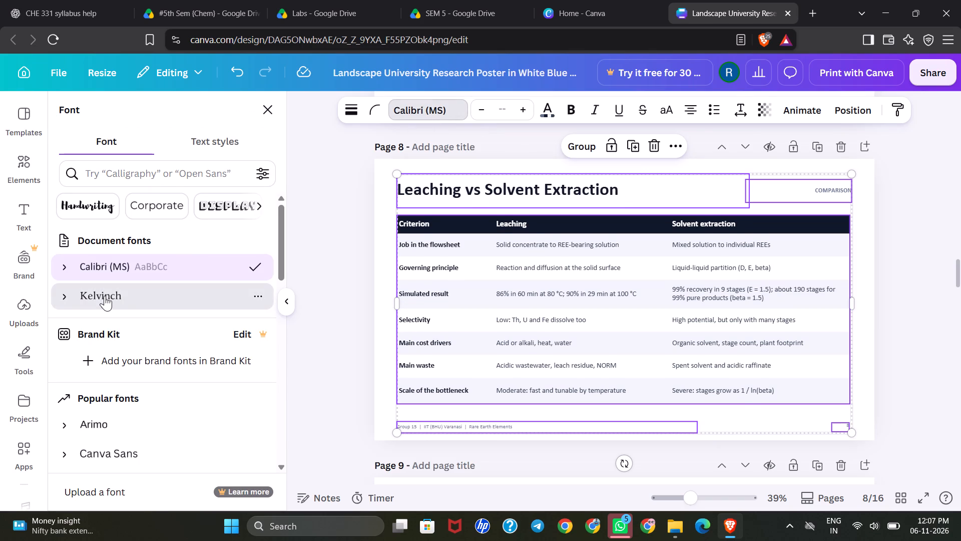
pyautogui.click(385, 208)
pyautogui.scroll(-2, 489, 198)
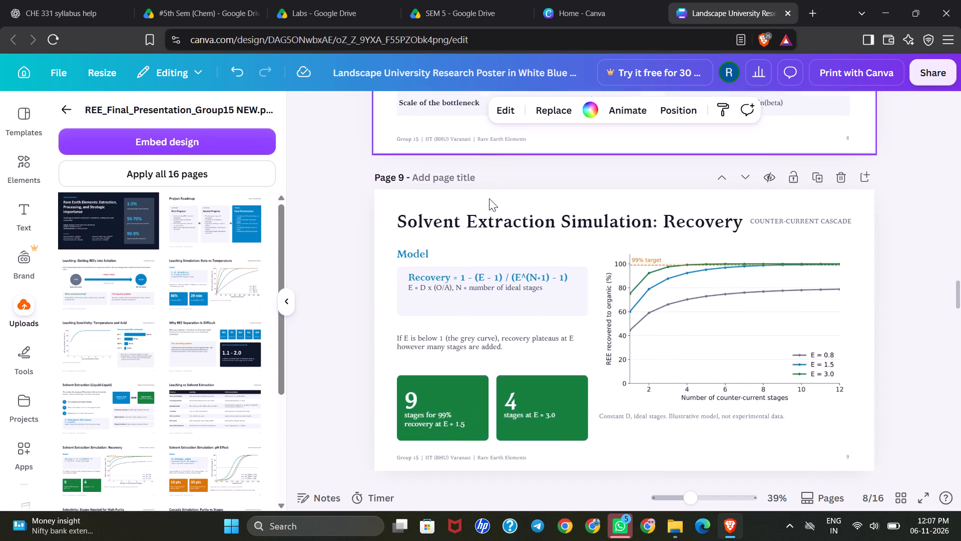
# Select all the elements on page 7, "Solvent Extraction (Liquid-Liquid)", and set their text font to Kelvinch.
pyautogui.scroll(4, 489, 198)
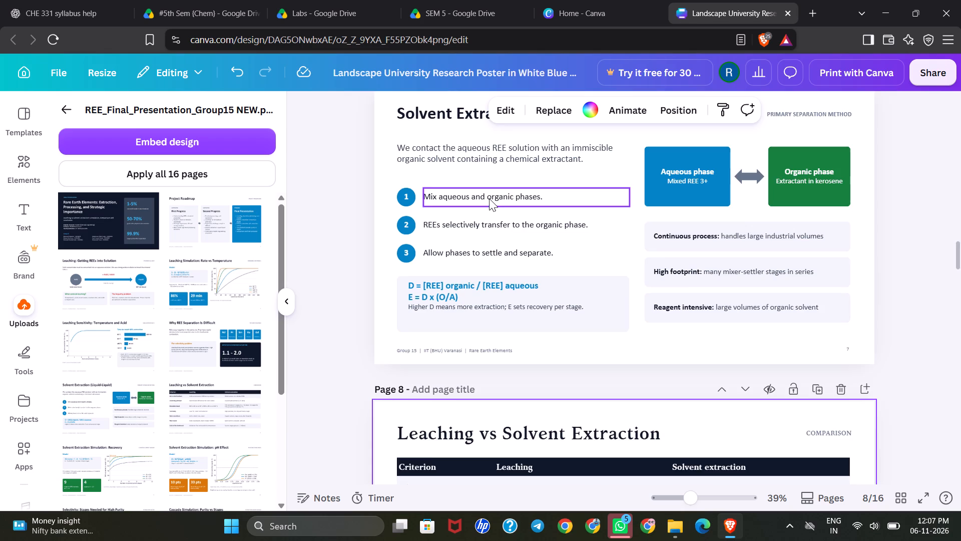
pyautogui.scroll(1, 489, 198)
pyautogui.click(387, 151)
pyautogui.moveTo(387, 151); pyautogui.dragTo(398, 158)
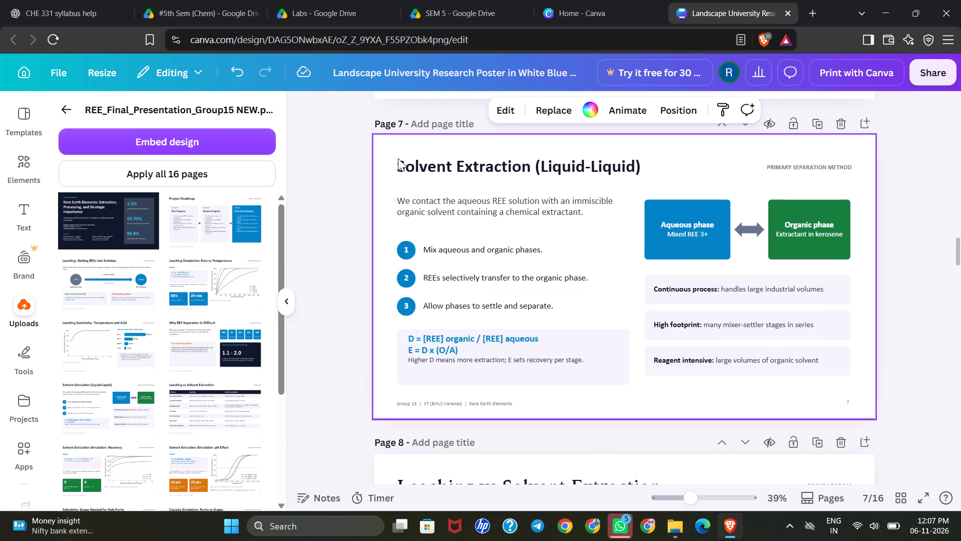
pyautogui.moveTo(398, 158); pyautogui.dragTo(870, 421)
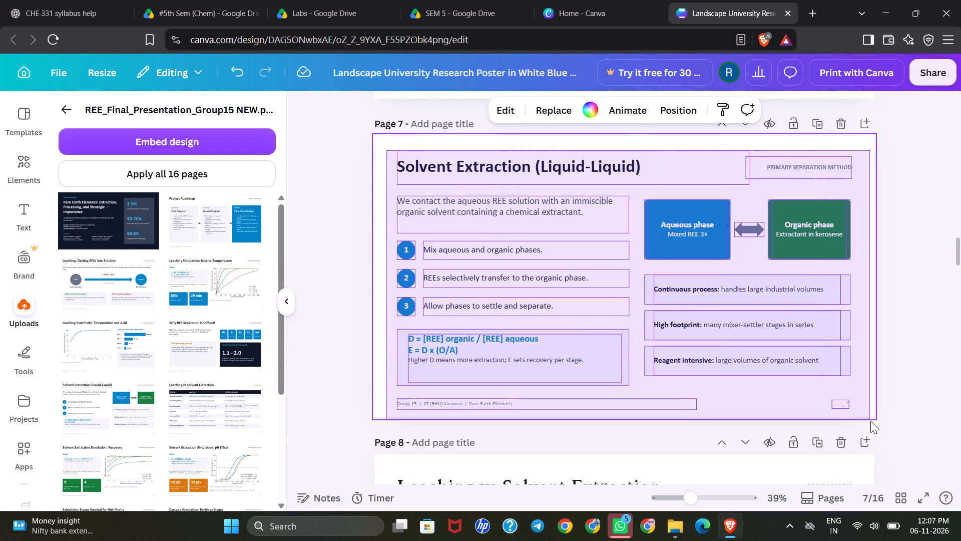
pyautogui.moveTo(870, 421); pyautogui.dragTo(870, 417)
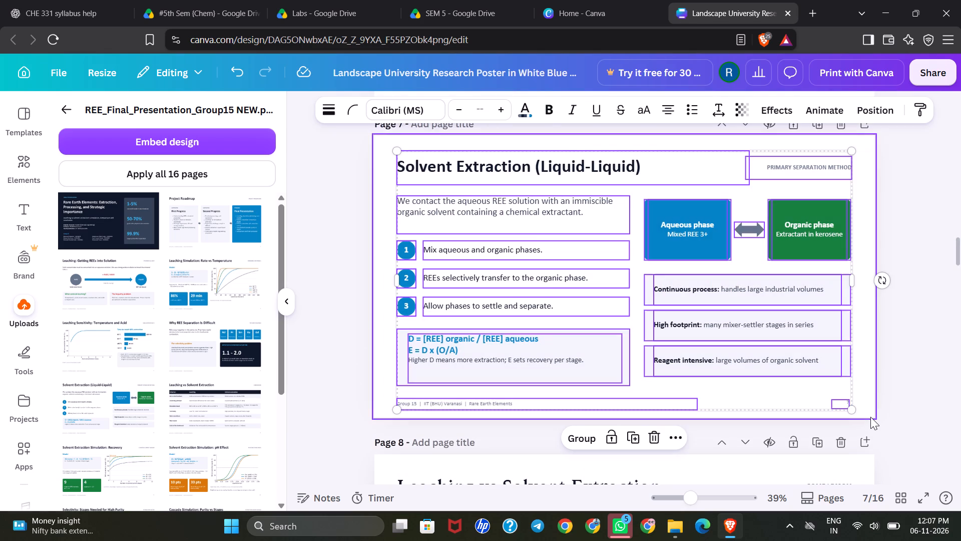
pyautogui.click(407, 115)
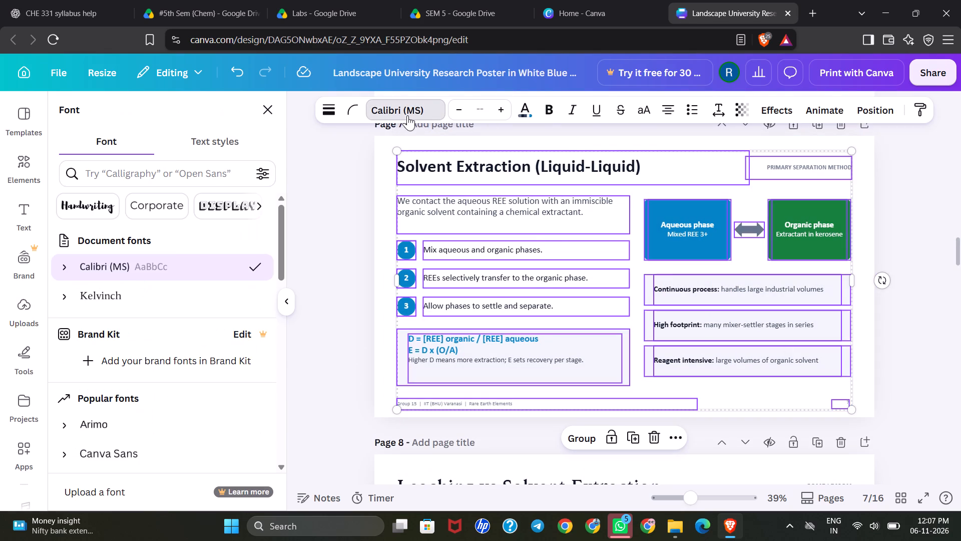
pyautogui.click(131, 302)
# Select all the elements on page 6, "Why REE Separation Is Difficult", and set their text font to Kelvinch.
pyautogui.scroll(1, 471, 274)
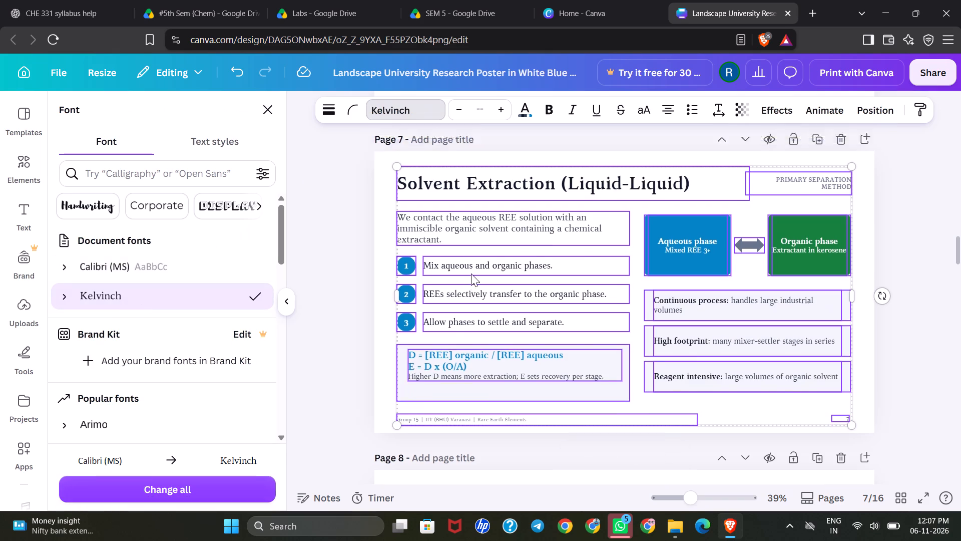
pyautogui.scroll(4, 471, 274)
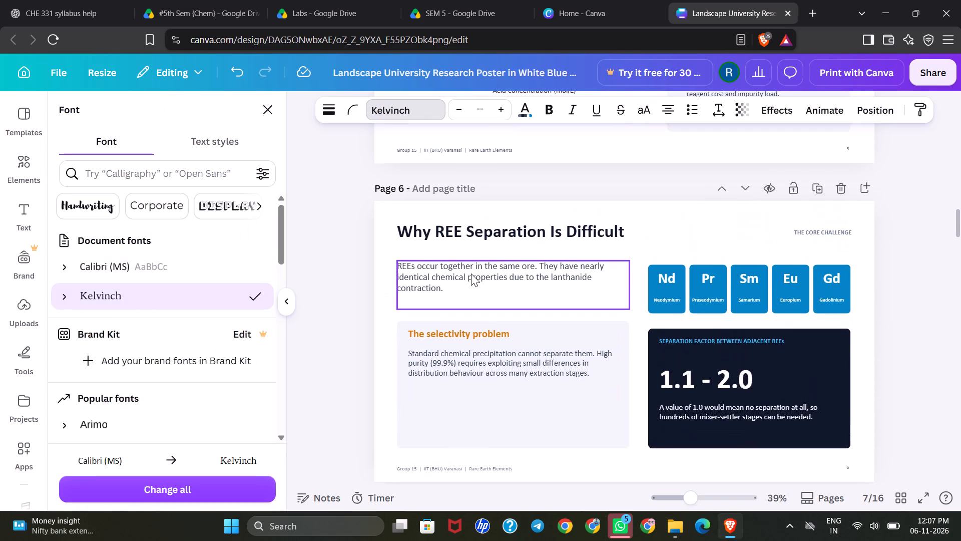
pyautogui.moveTo(390, 218); pyautogui.dragTo(884, 392)
pyautogui.hscroll(1, 514, 266)
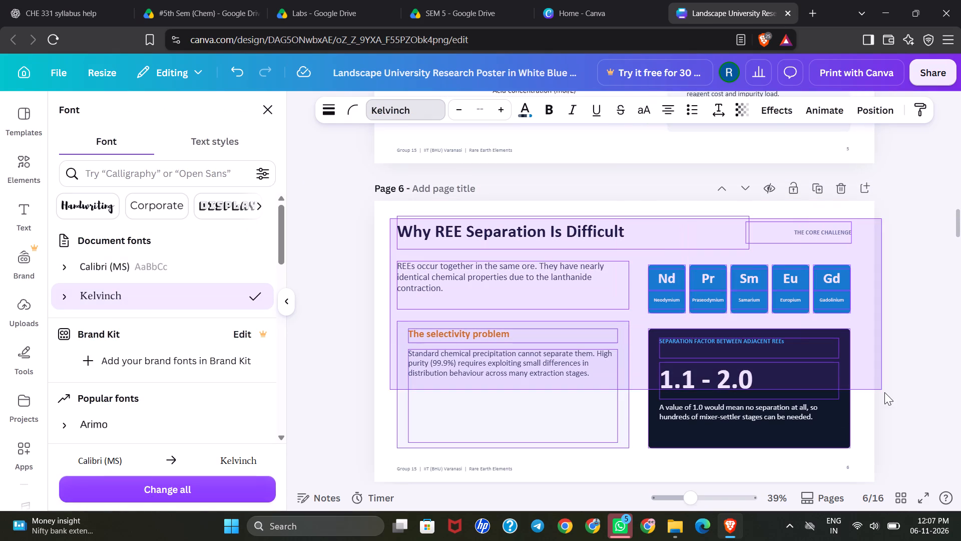
pyautogui.hscroll(1, 884, 392)
pyautogui.moveTo(884, 392); pyautogui.dragTo(872, 481)
pyautogui.scroll(1, 883, 396)
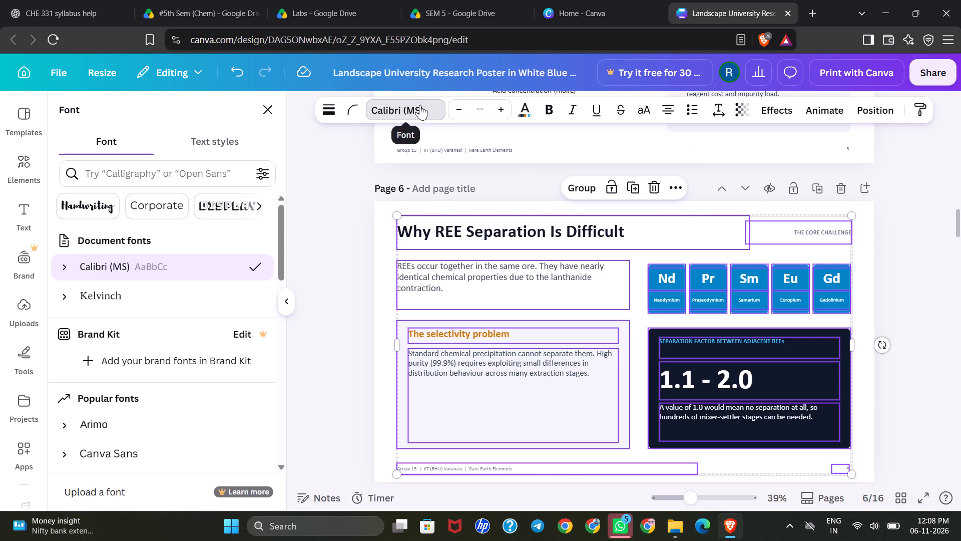
pyautogui.click(420, 105)
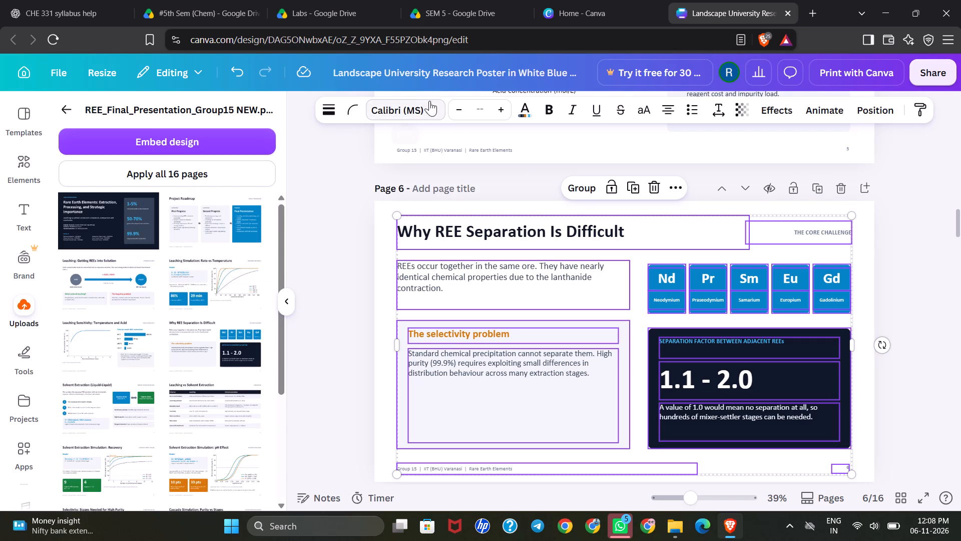
pyautogui.click(414, 108)
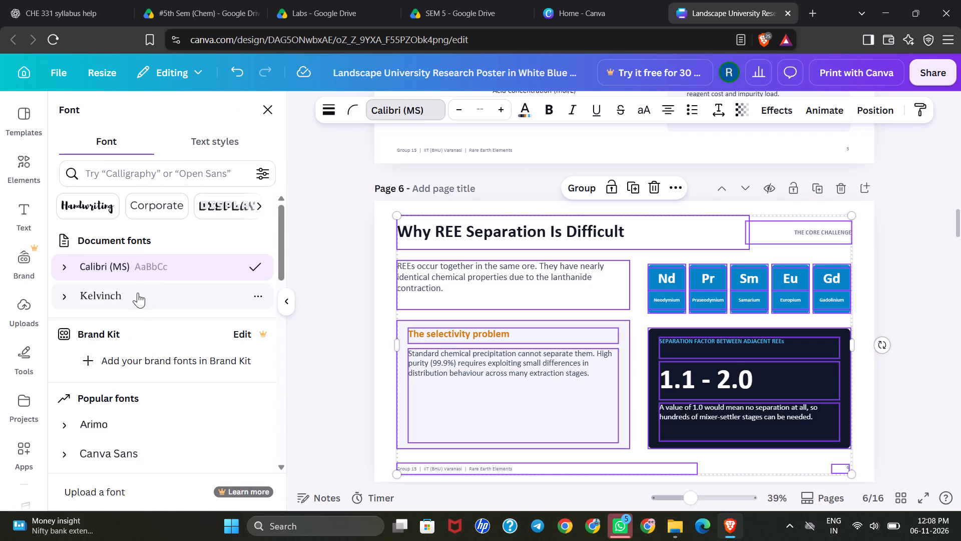
pyautogui.click(138, 293)
# Select all the elements on page 5, "Leaching Sensitivity: Temperature and Acid", and set their text font to Kelvinch.
pyautogui.scroll(1, 434, 226)
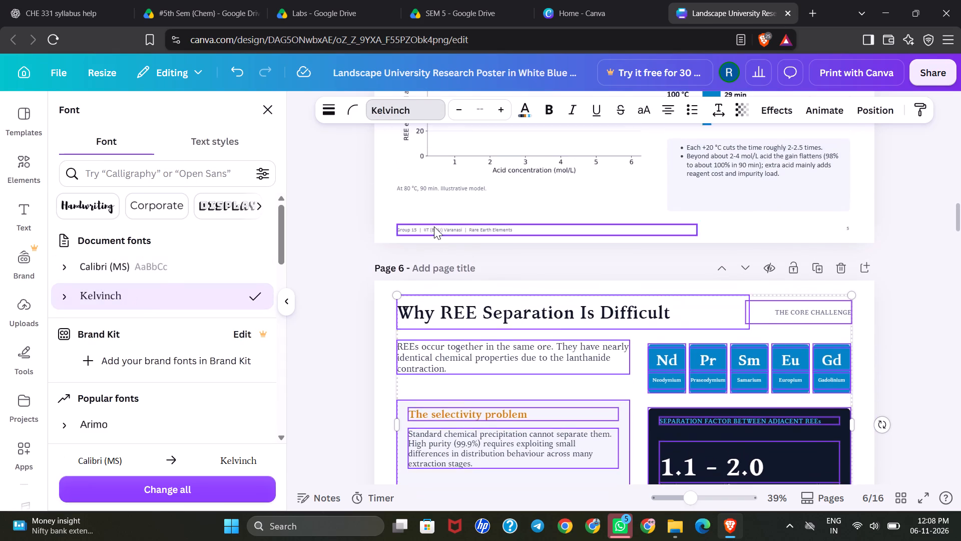
pyautogui.scroll(2, 434, 226)
pyautogui.moveTo(387, 150); pyautogui.dragTo(566, 267)
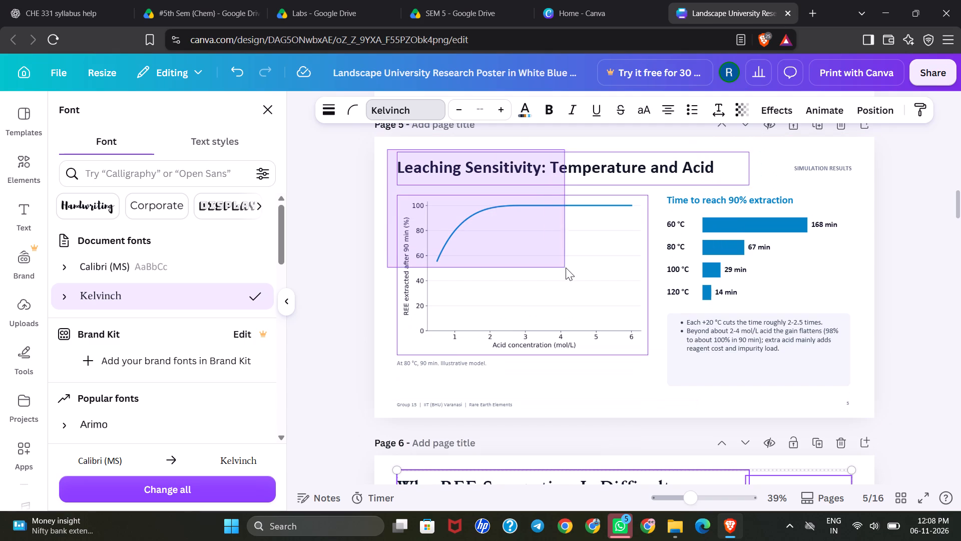
pyautogui.moveTo(566, 267); pyautogui.dragTo(875, 423)
pyautogui.click(415, 109)
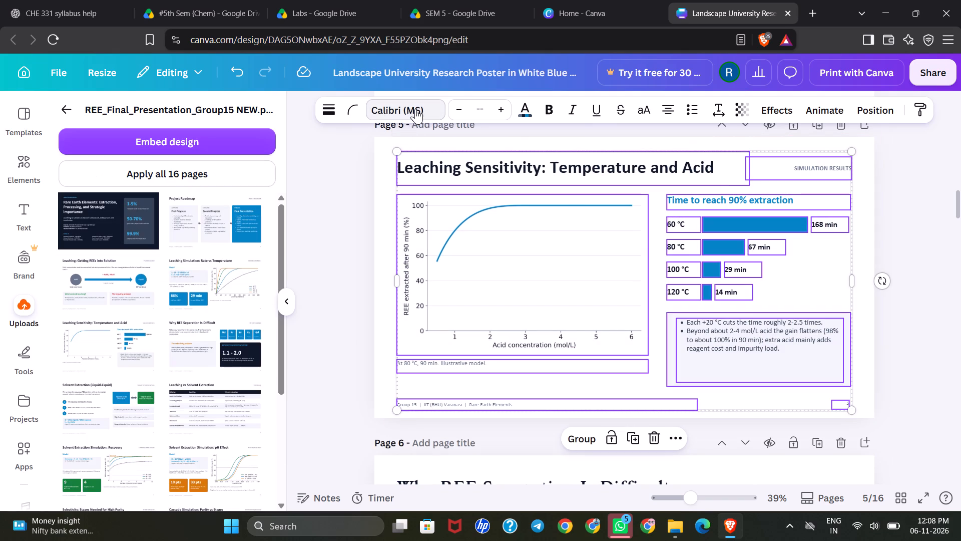
pyautogui.click(392, 116)
pyautogui.click(86, 291)
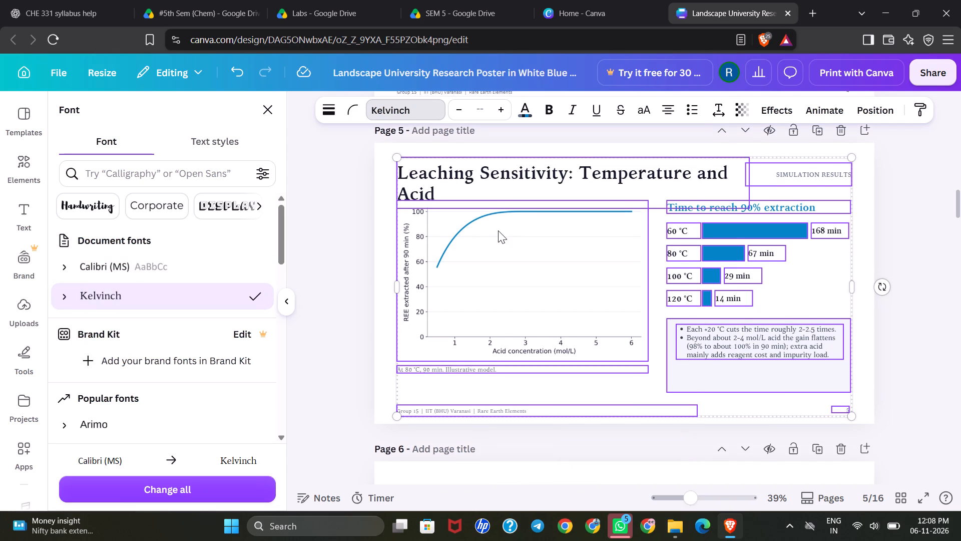
pyautogui.click(207, 269)
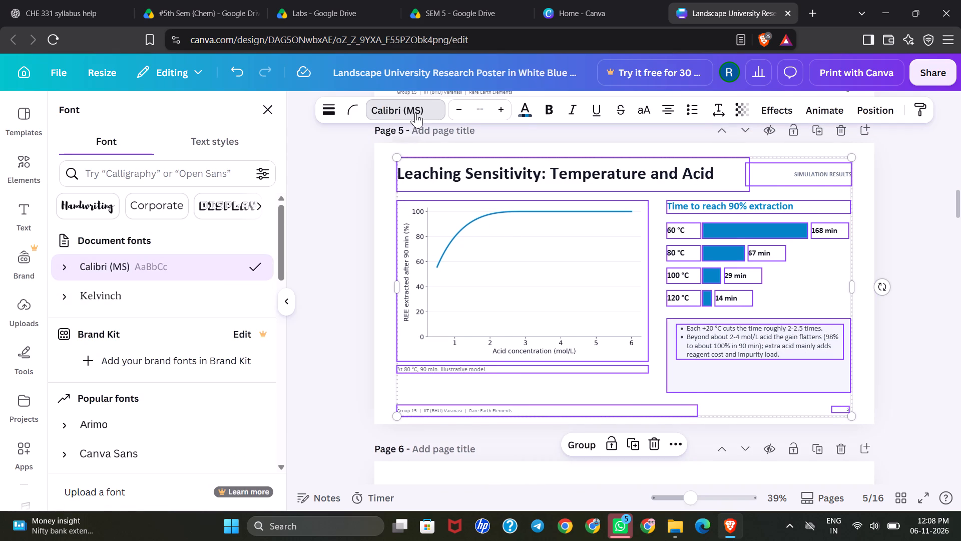
pyautogui.click(181, 291)
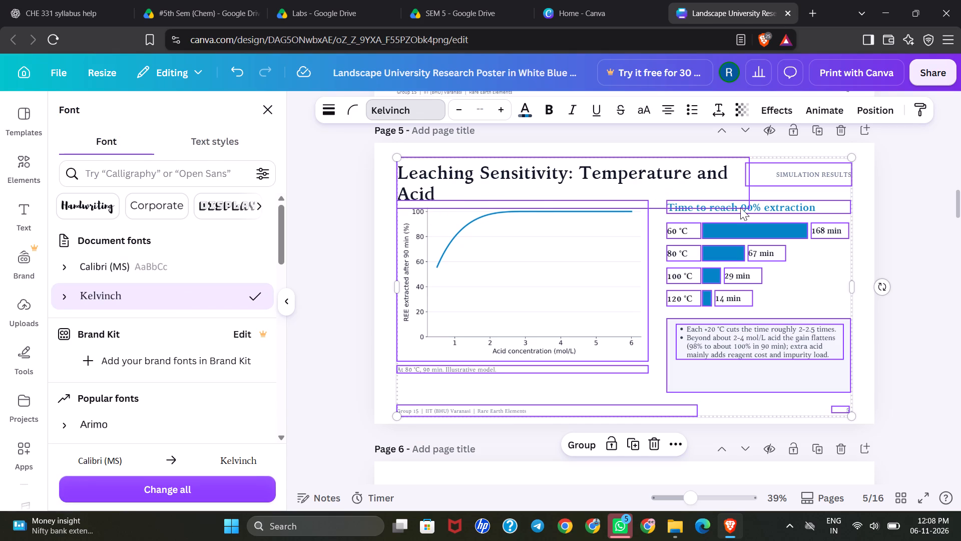
pyautogui.click(660, 184)
pyautogui.click(660, 184)
pyautogui.click(661, 231)
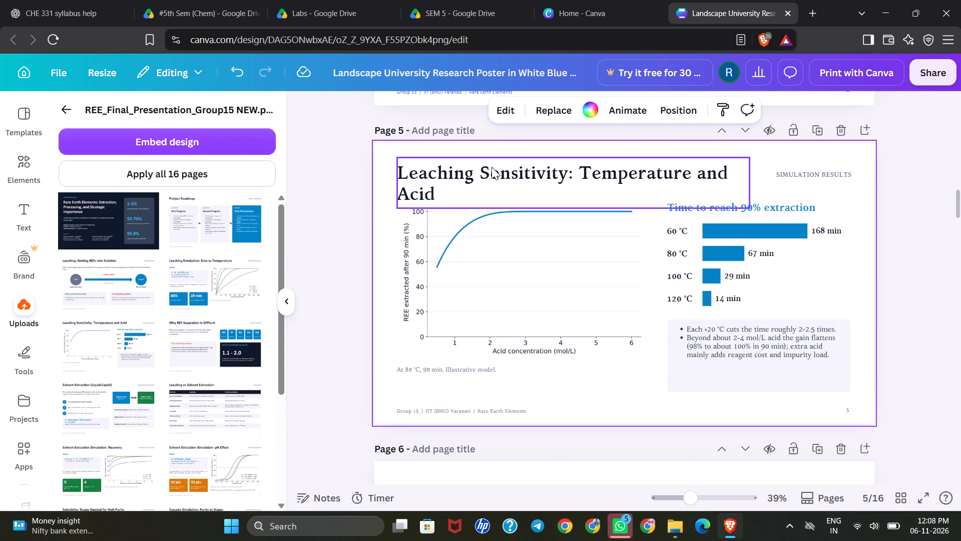
# Widen the page 5 title box until the title fits on one line, and shift it slightly up and left, clear of "SIMULATION RESULTS".
pyautogui.click(413, 167)
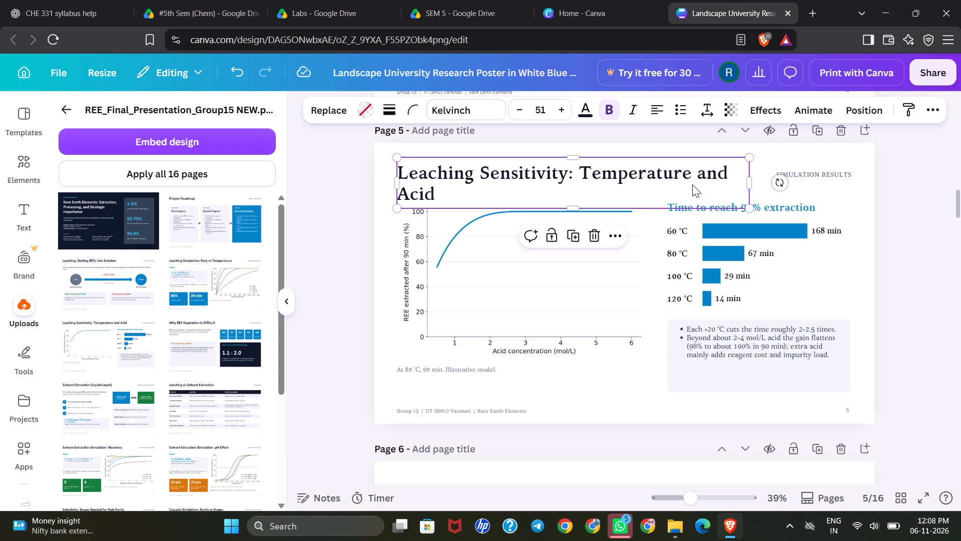
pyautogui.moveTo(750, 183); pyautogui.dragTo(772, 181)
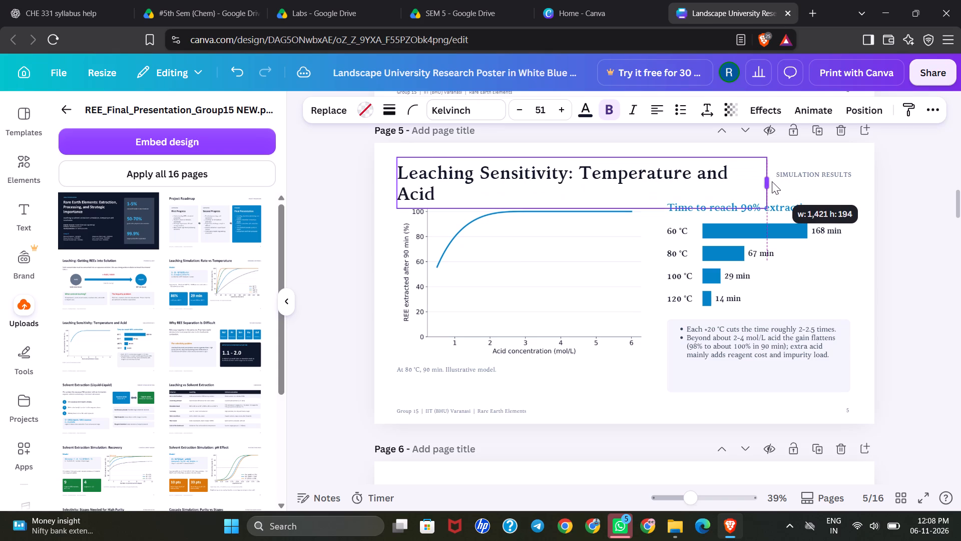
pyautogui.moveTo(772, 181); pyautogui.dragTo(775, 181)
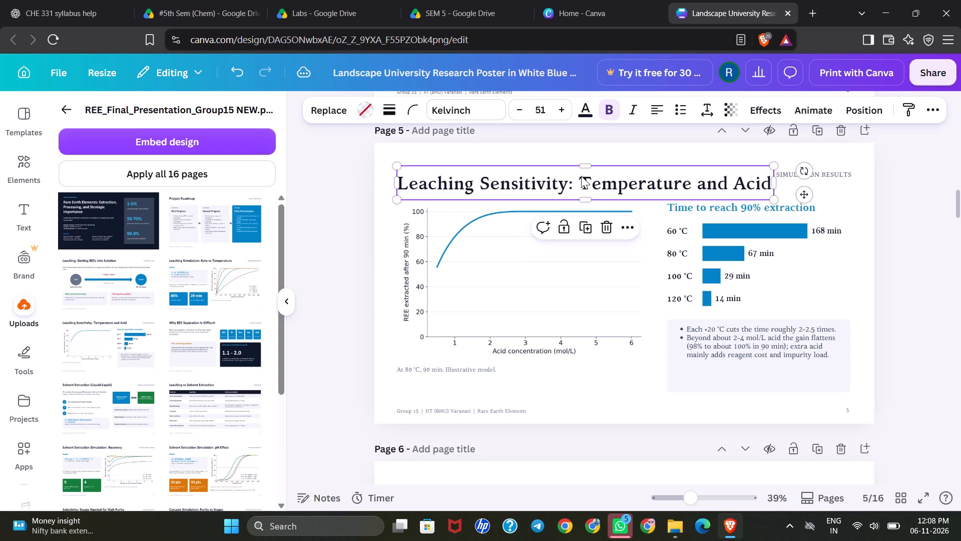
pyautogui.moveTo(578, 176); pyautogui.dragTo(567, 167)
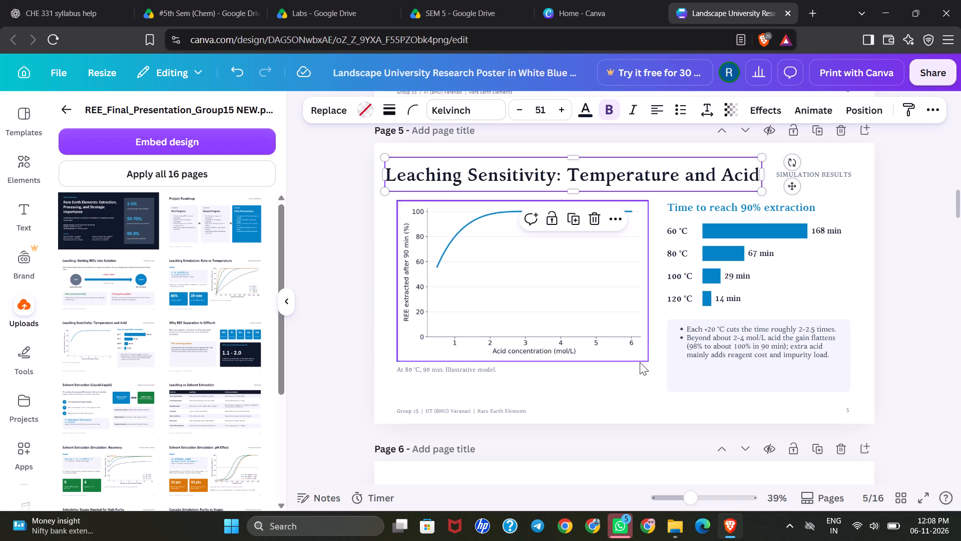
pyautogui.click(641, 383)
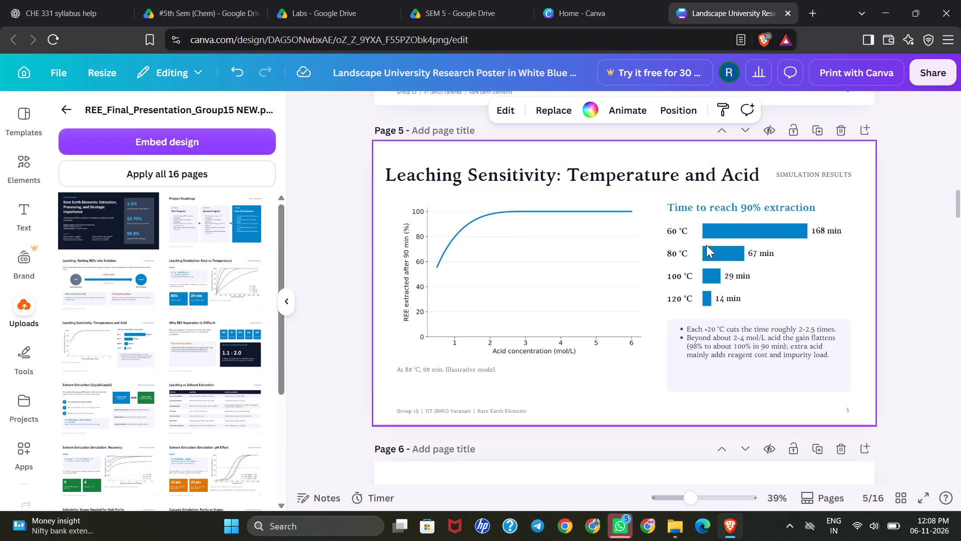
# Select all the elements on page 4, "Leaching Simulation: Rate vs Temperature", and set their text font to Kelvinch.
pyautogui.scroll(4, 720, 202)
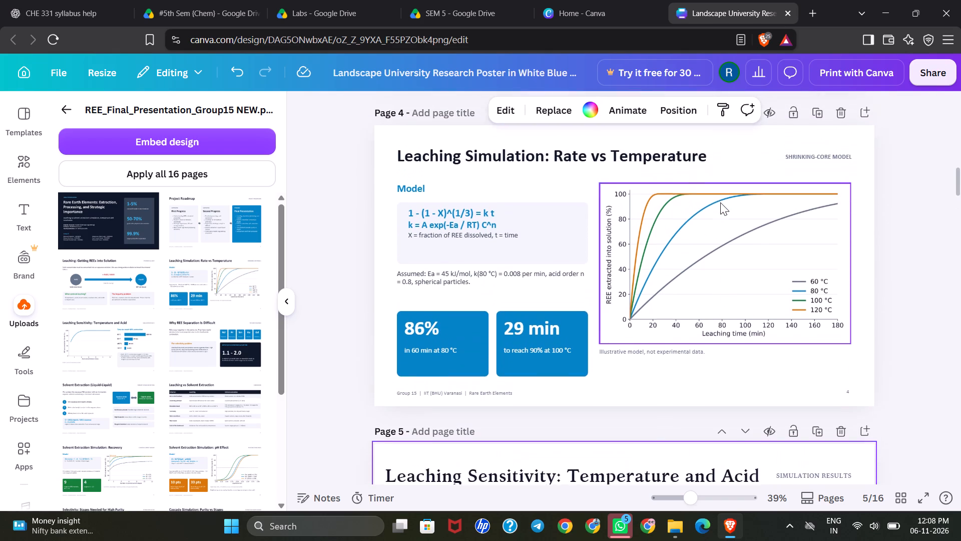
pyautogui.scroll(1, 720, 202)
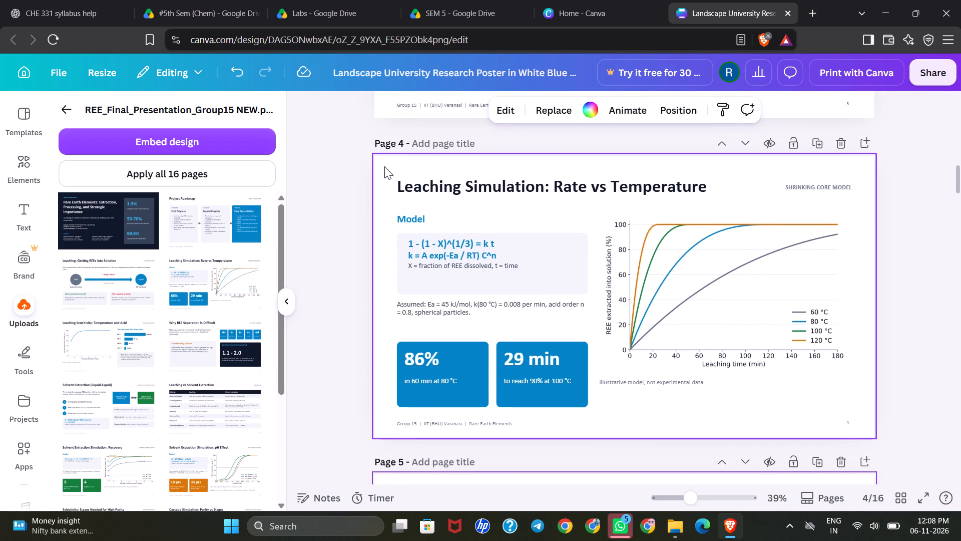
pyautogui.moveTo(384, 166); pyautogui.dragTo(836, 444)
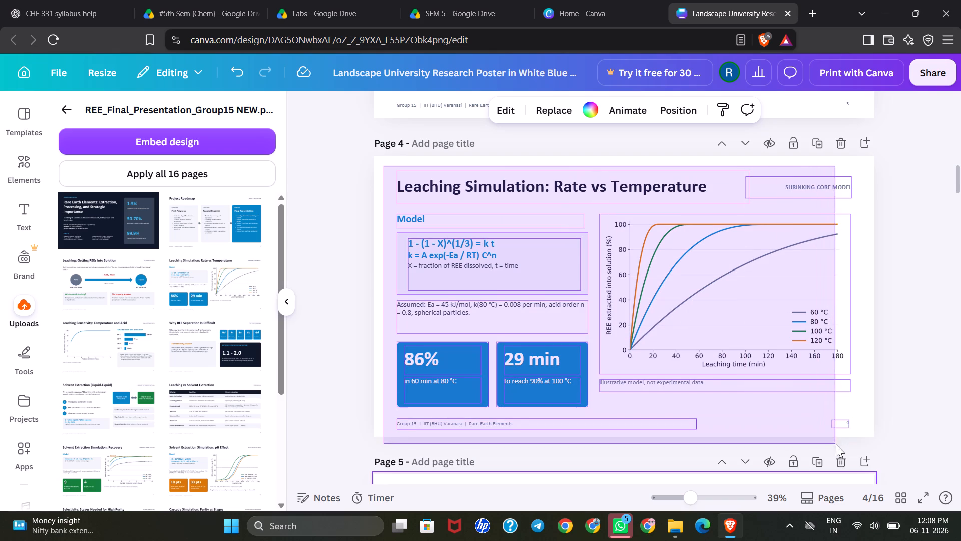
pyautogui.moveTo(836, 444); pyautogui.dragTo(860, 434)
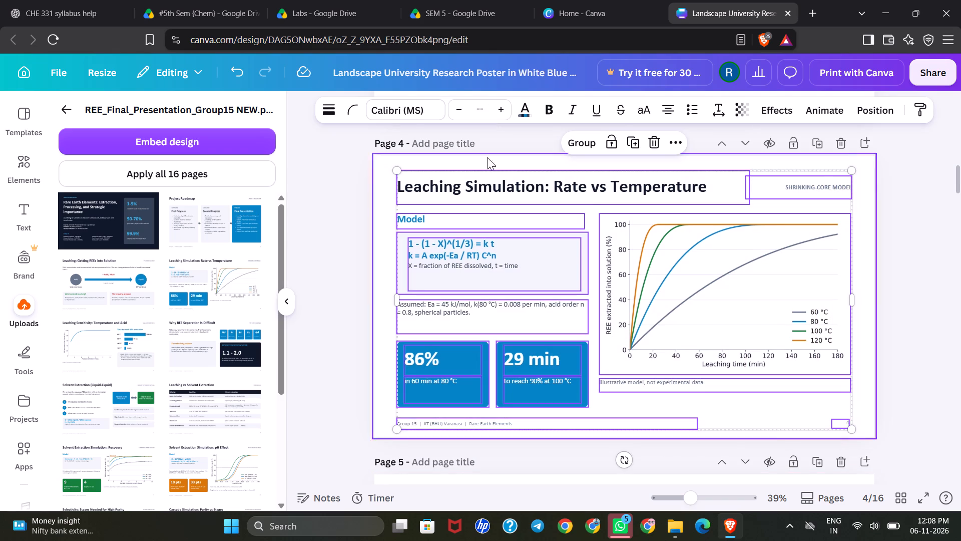
pyautogui.click(388, 106)
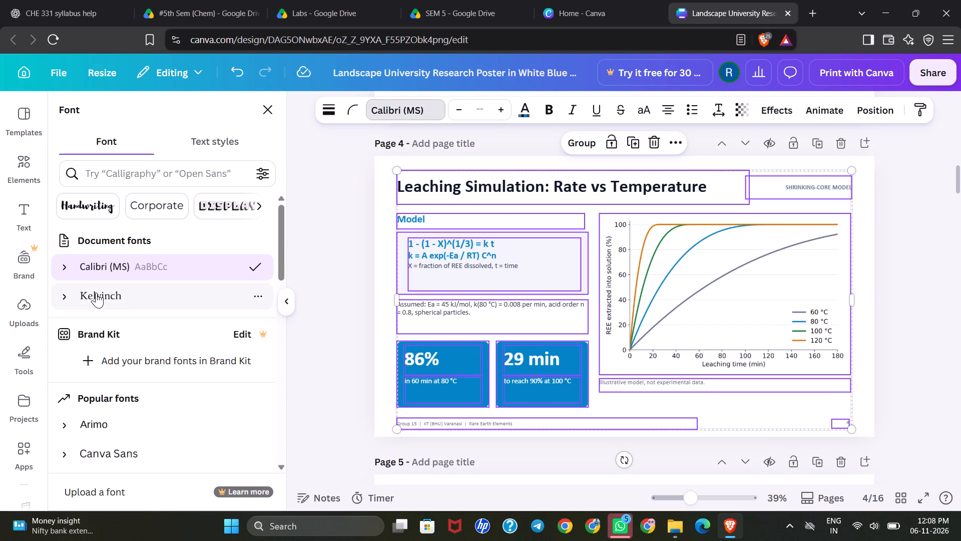
pyautogui.click(96, 293)
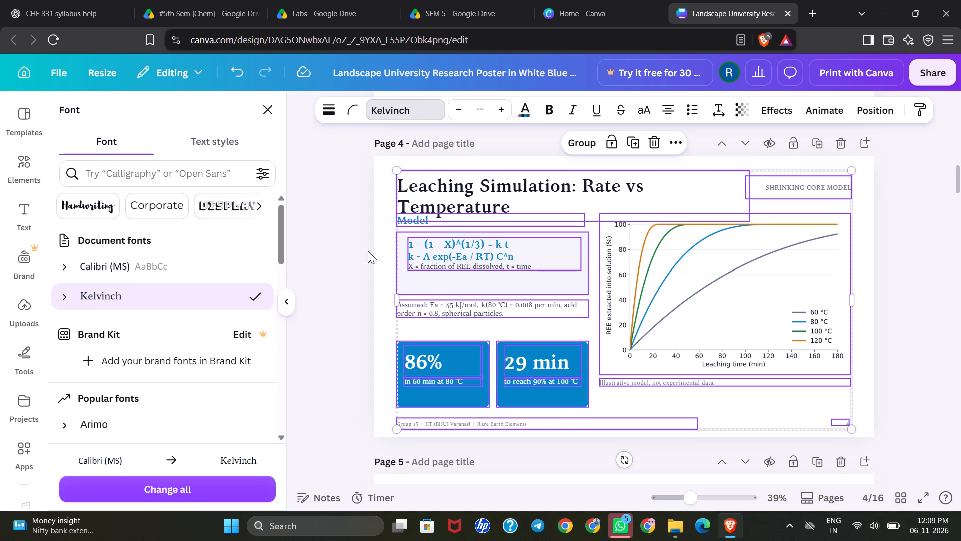
# Widen the page 4 title box to about 1,422 so the title fits on one line, and move it up level with "SHRINKING-CORE MODEL".
pyautogui.click(539, 196)
pyautogui.click(636, 203)
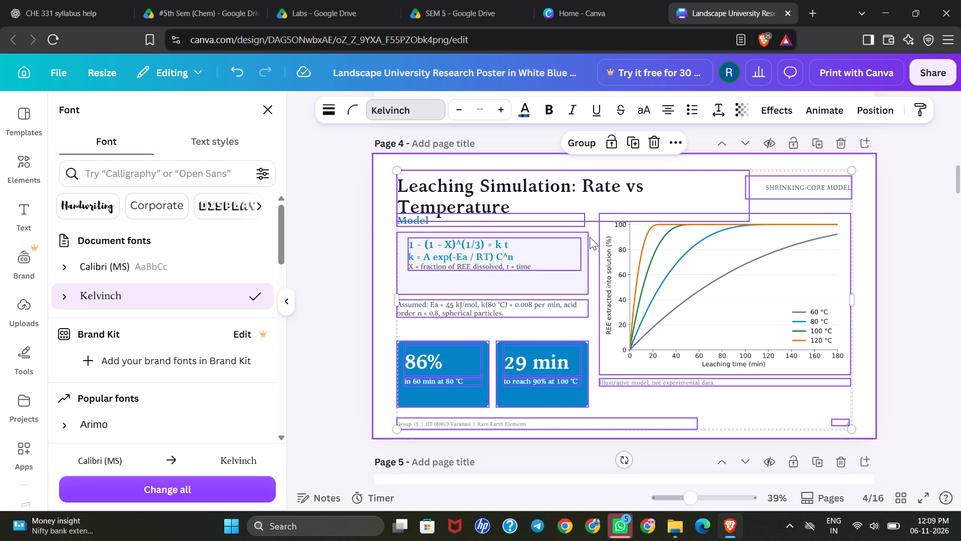
pyautogui.click(590, 237)
pyautogui.click(512, 192)
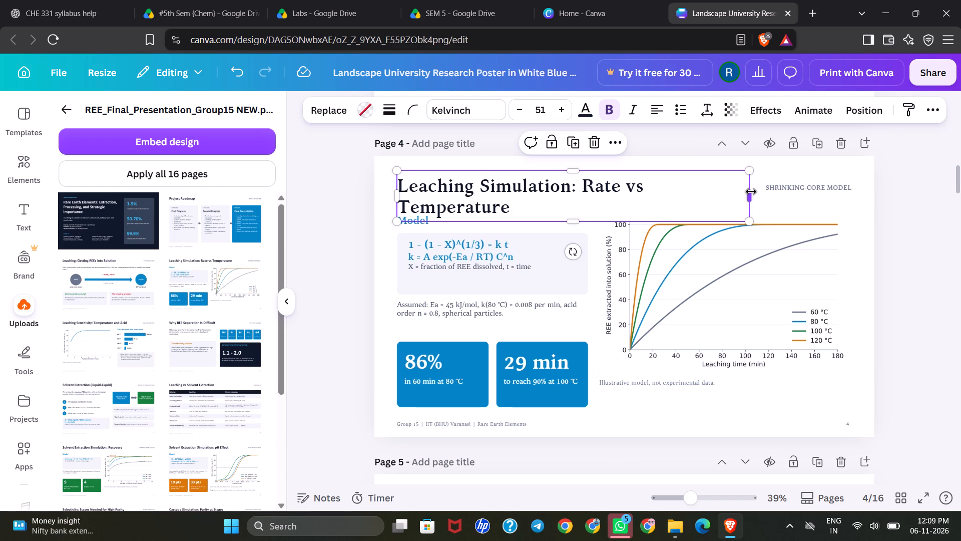
pyautogui.moveTo(752, 192); pyautogui.dragTo(782, 183)
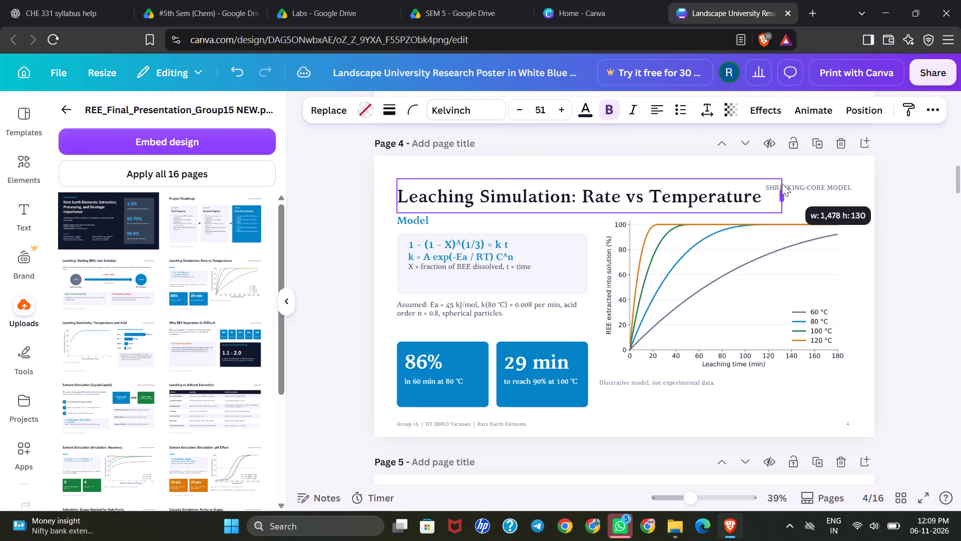
pyautogui.moveTo(782, 183); pyautogui.dragTo(770, 188)
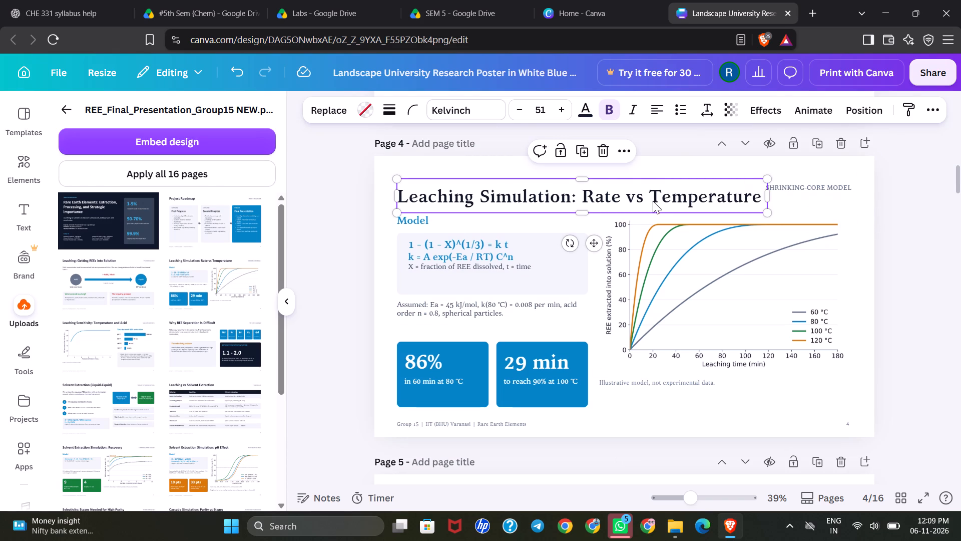
pyautogui.moveTo(604, 183); pyautogui.dragTo(588, 174)
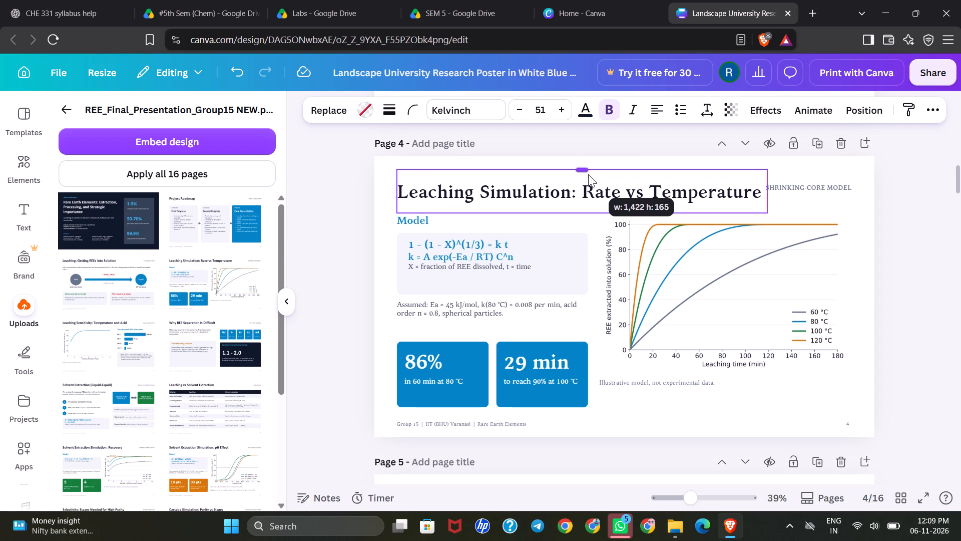
pyautogui.moveTo(588, 174); pyautogui.dragTo(589, 181)
pyautogui.moveTo(568, 197); pyautogui.dragTo(566, 190)
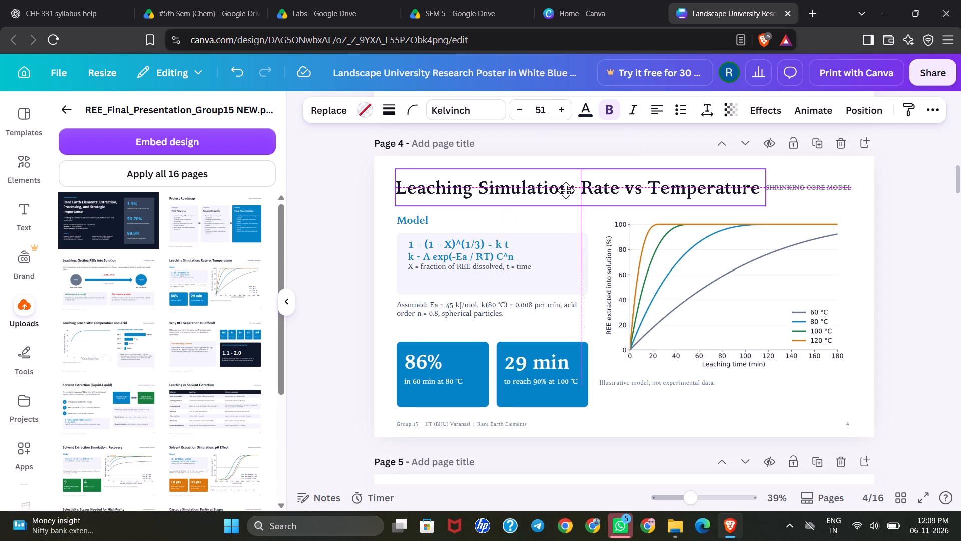
pyautogui.moveTo(566, 190); pyautogui.dragTo(565, 189)
pyautogui.click(590, 221)
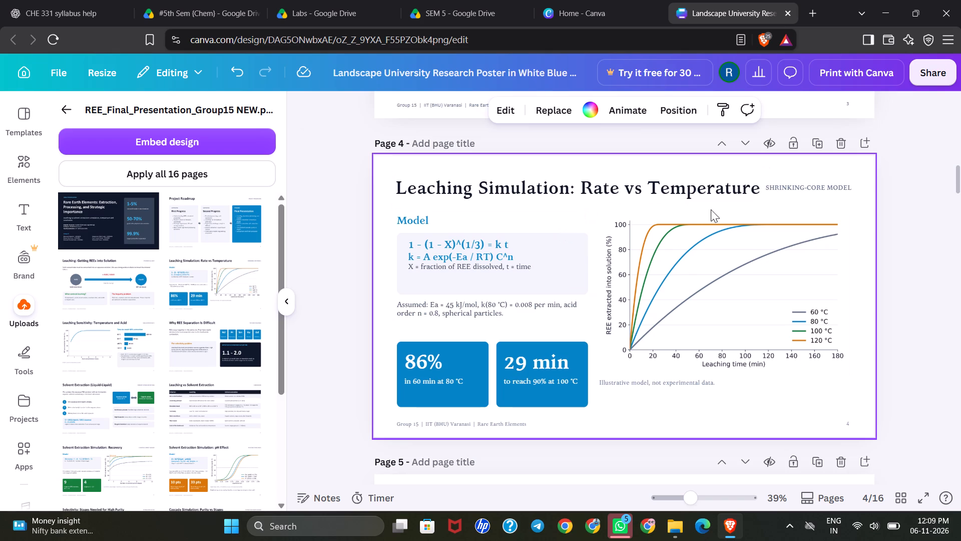
# Select all the elements on page 3, "Leaching: Getting REEs into Solution", and set their text font to Kelvinch.
pyautogui.scroll(1, 714, 243)
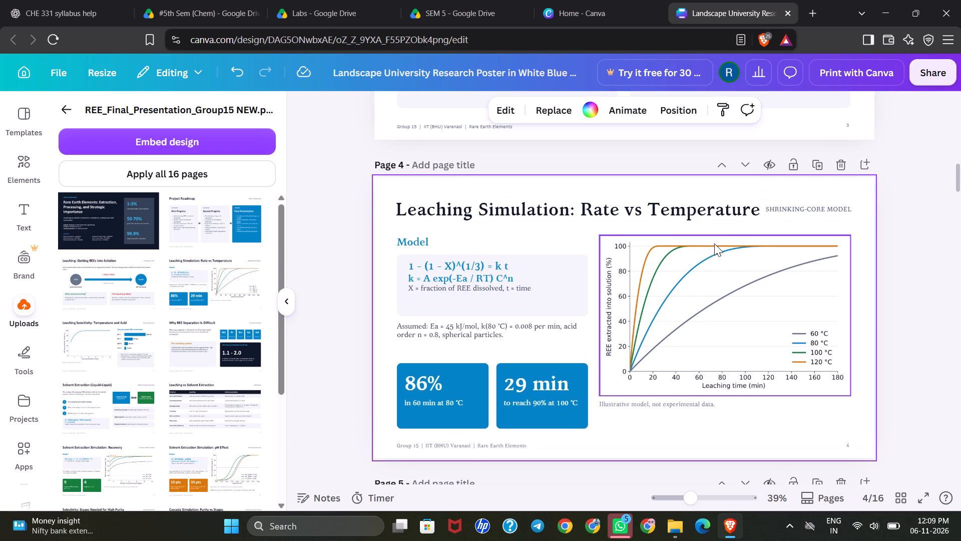
pyautogui.scroll(1, 714, 243)
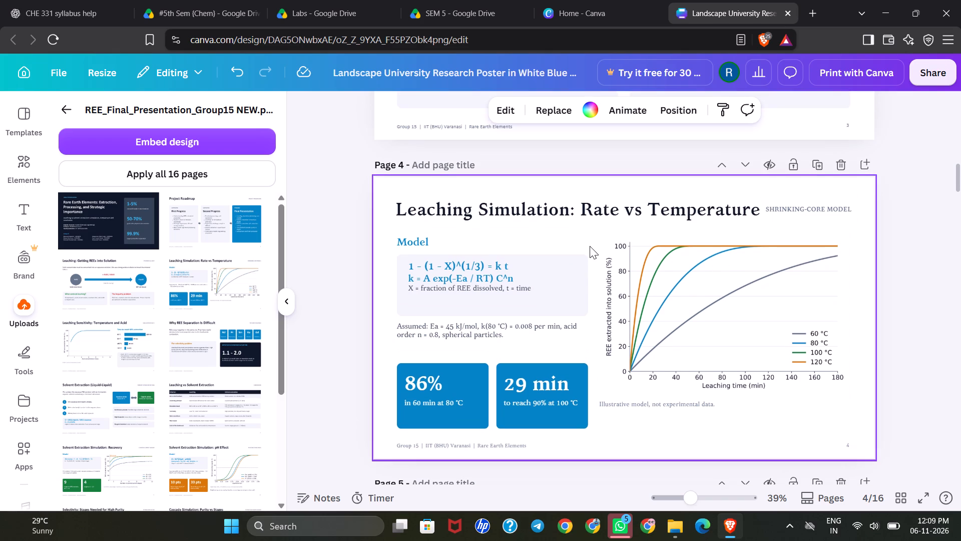
pyautogui.scroll(4, 654, 190)
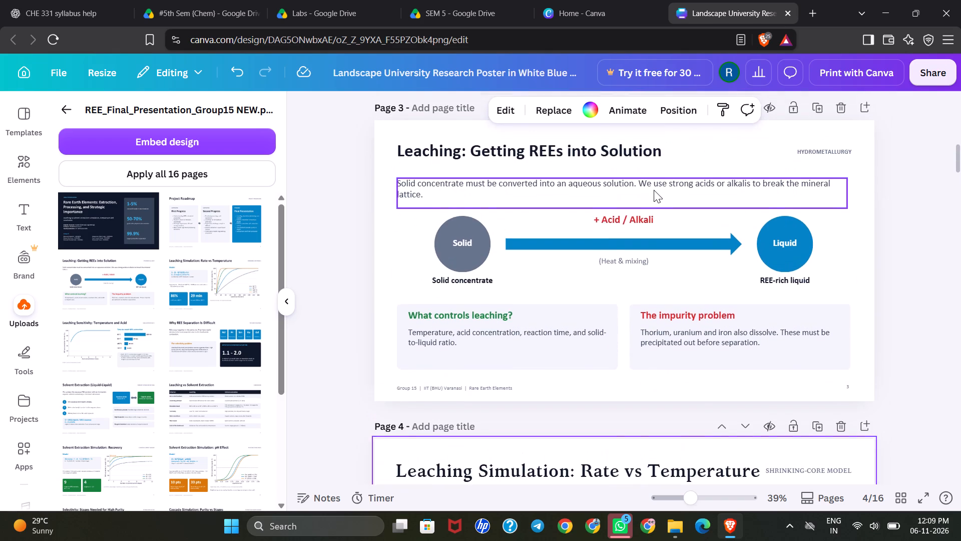
pyautogui.scroll(2, 654, 190)
pyautogui.moveTo(384, 218); pyautogui.dragTo(577, 307)
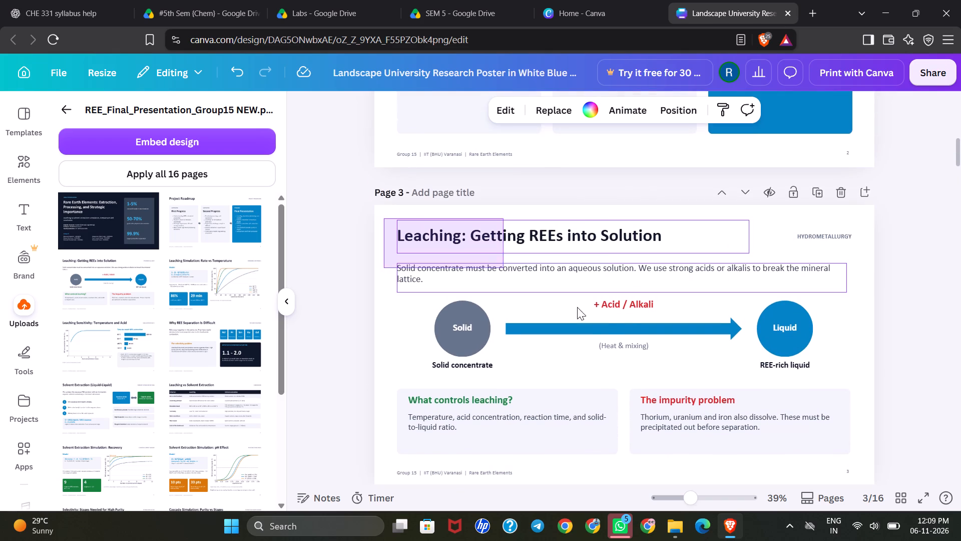
pyautogui.moveTo(577, 307); pyautogui.dragTo(871, 493)
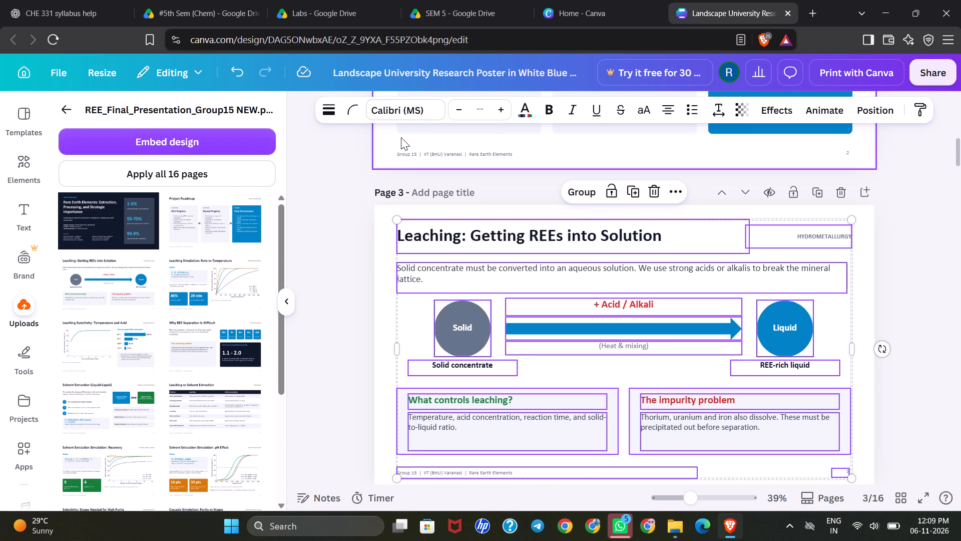
pyautogui.click(408, 116)
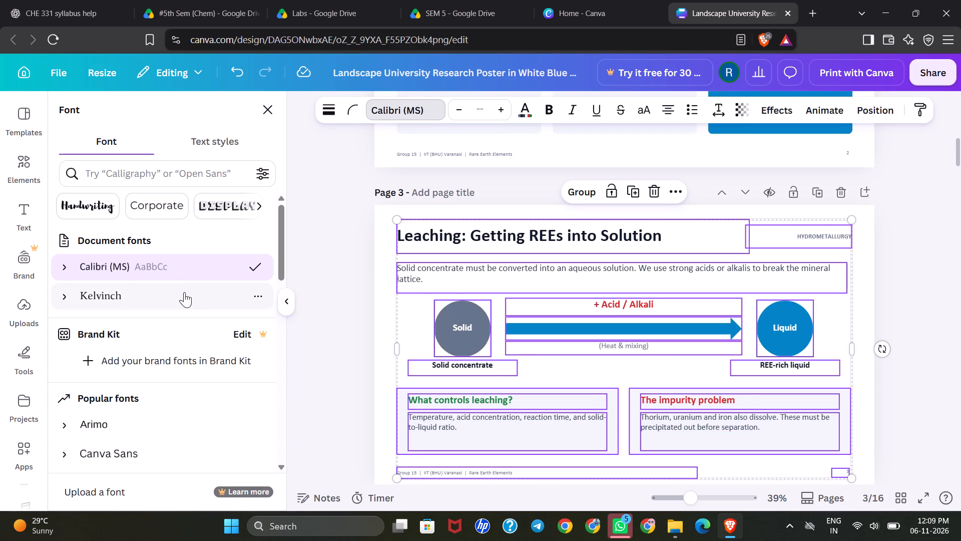
pyautogui.click(184, 292)
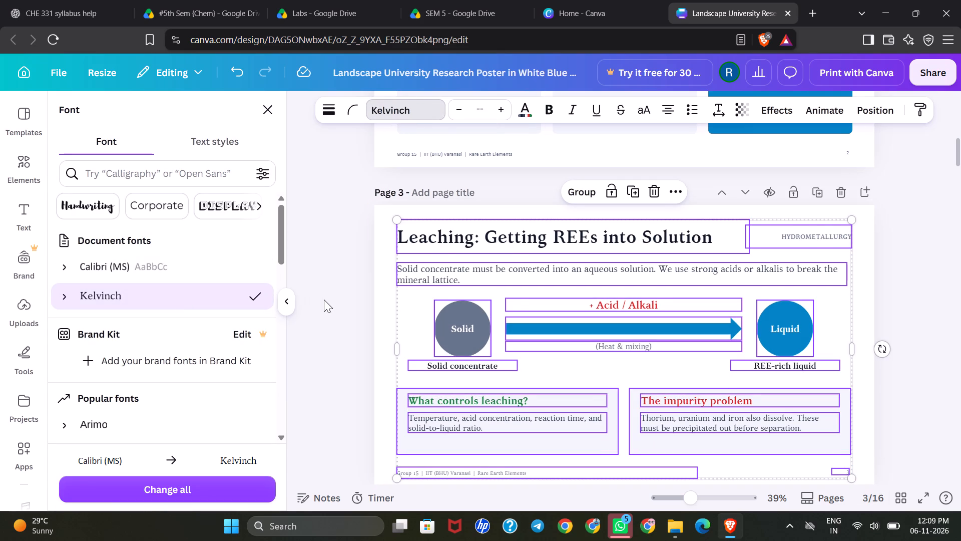
pyautogui.click(747, 295)
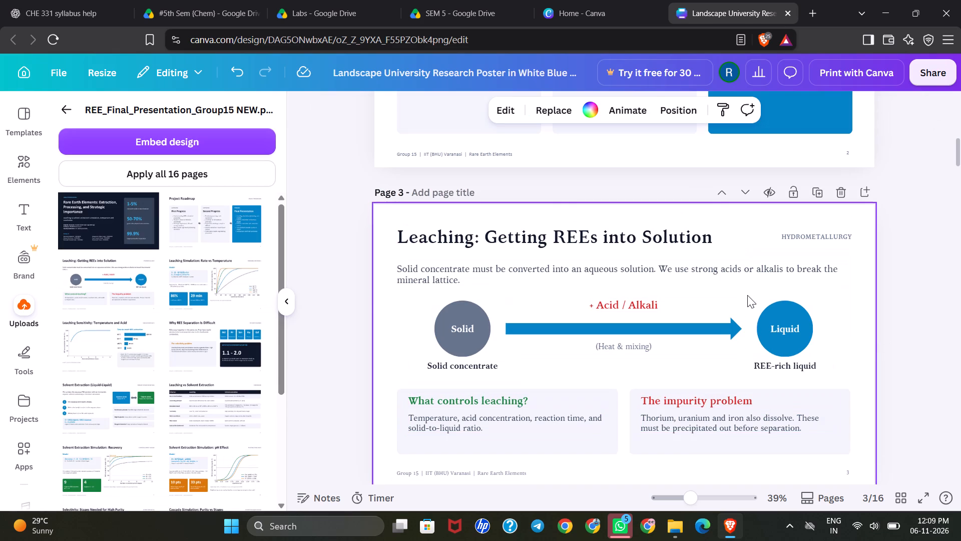
# Select all the elements on page 2, "Project Roadmap", and set their text font to Kelvinch.
pyautogui.scroll(1, 747, 295)
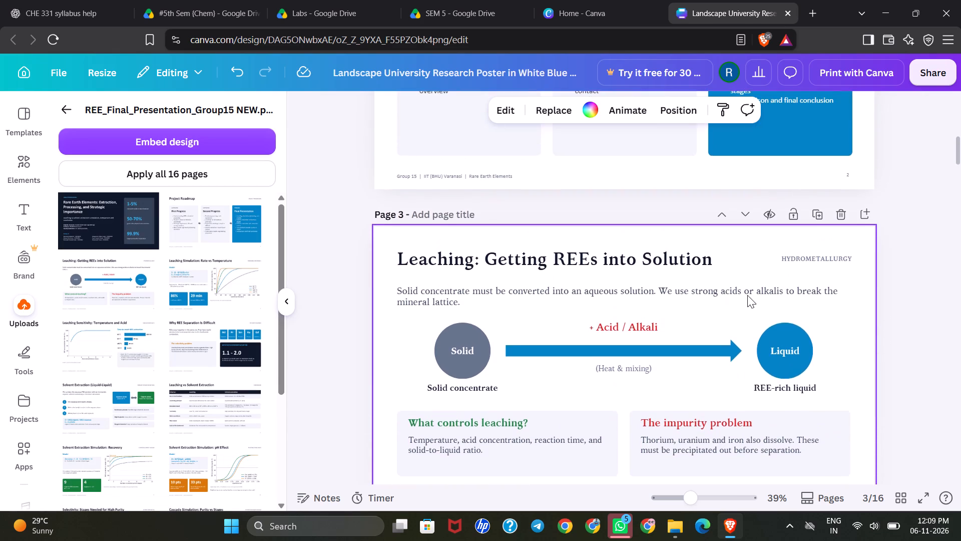
pyautogui.scroll(1, 747, 295)
pyautogui.scroll(-3, 747, 295)
pyautogui.scroll(1, 747, 295)
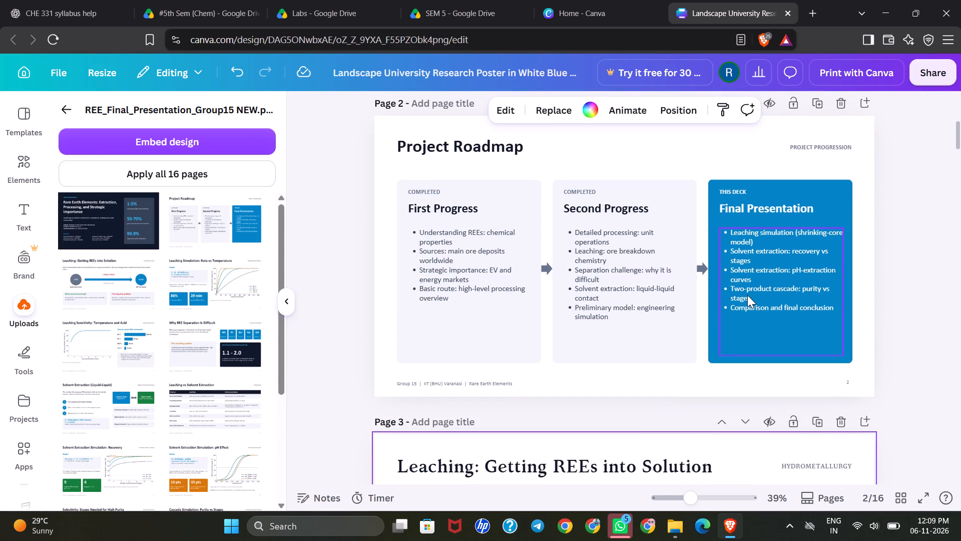
pyautogui.moveTo(387, 132); pyautogui.dragTo(877, 395)
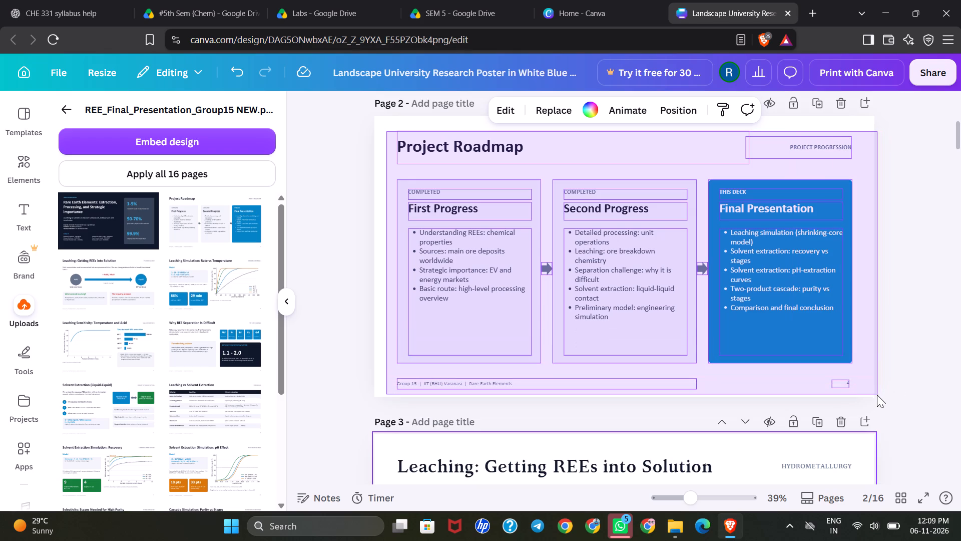
pyautogui.moveTo(877, 395); pyautogui.dragTo(876, 396)
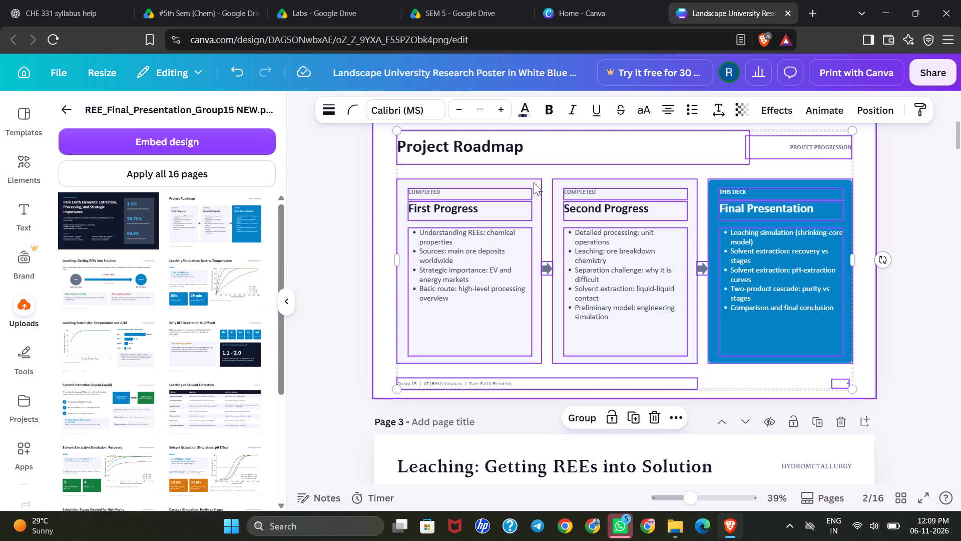
pyautogui.click(431, 111)
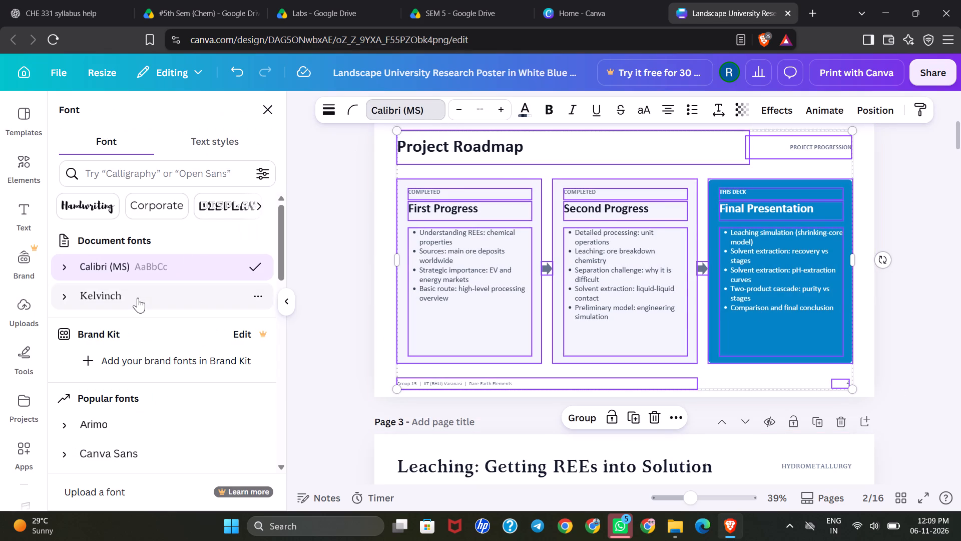
pyautogui.click(138, 298)
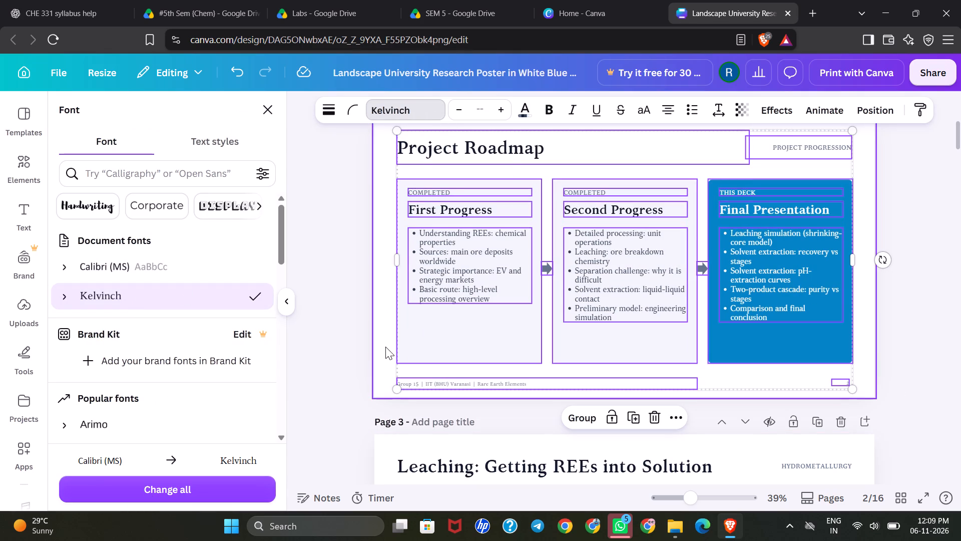
pyautogui.click(387, 341)
# Select all the elements on the page 1 title slide, "Rare Earth Elements", and set their text font to Kelvinch.
pyautogui.scroll(1, 583, 256)
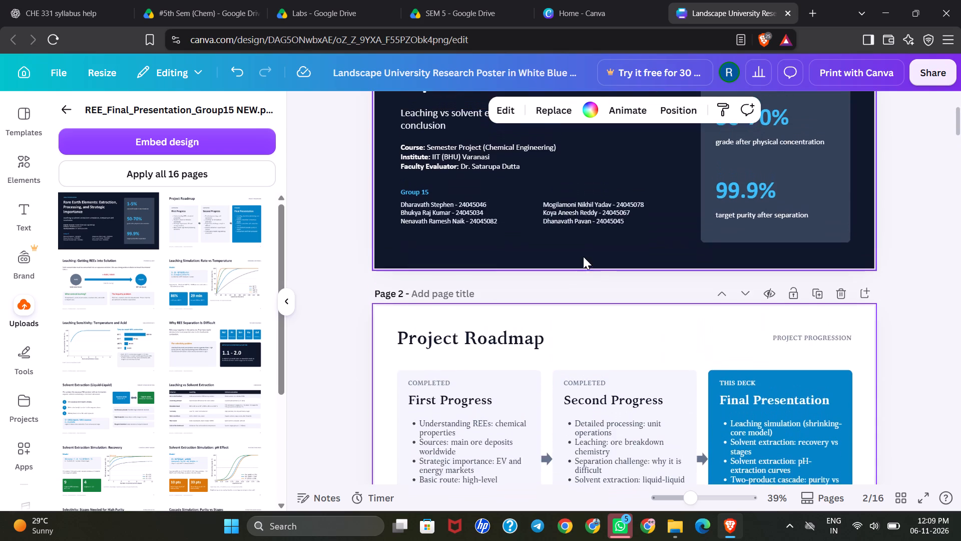
pyautogui.scroll(2, 583, 256)
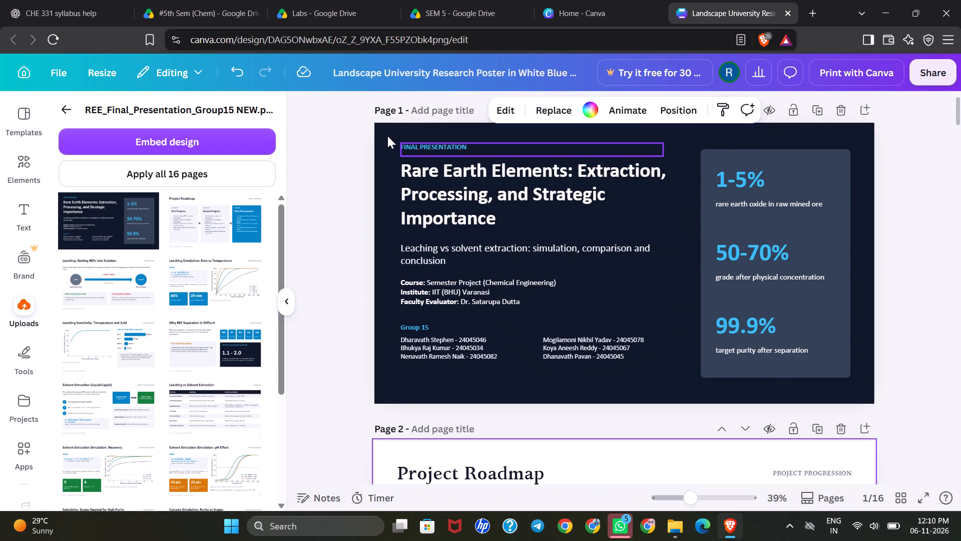
pyautogui.moveTo(387, 136); pyautogui.dragTo(834, 395)
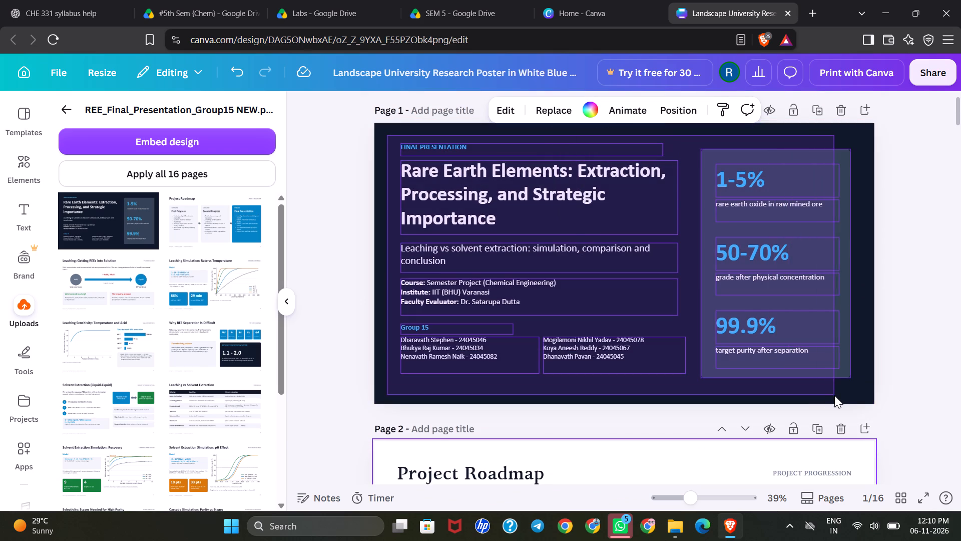
pyautogui.moveTo(834, 395); pyautogui.dragTo(862, 395)
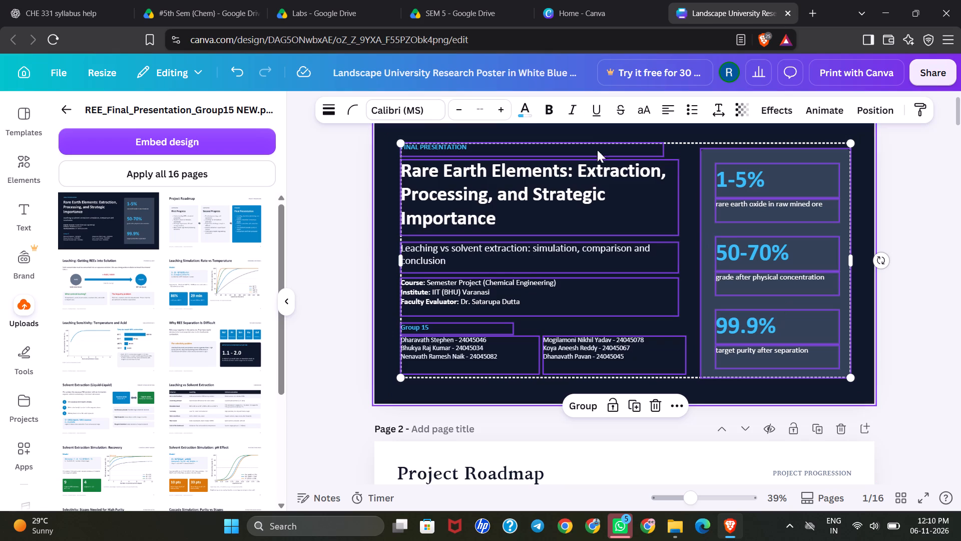
pyautogui.click(420, 111)
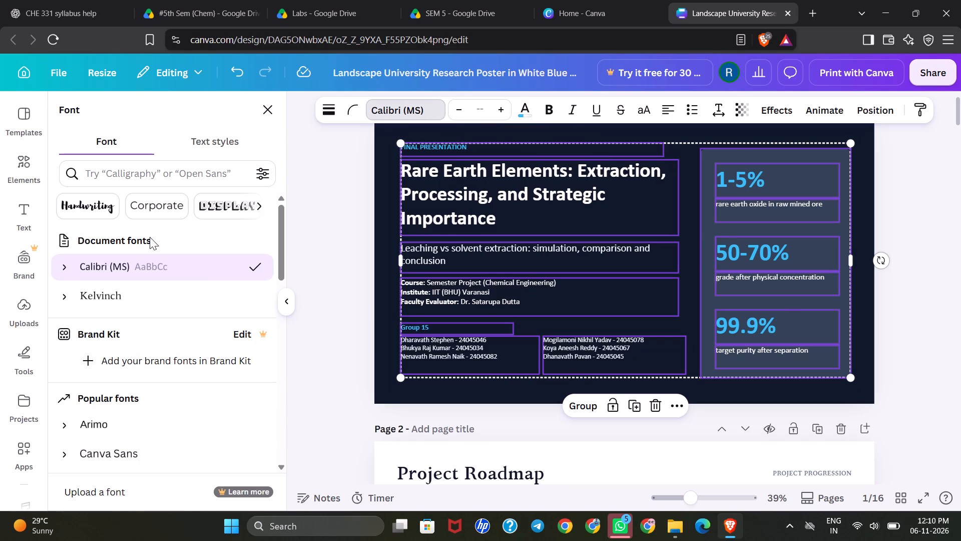
pyautogui.click(95, 295)
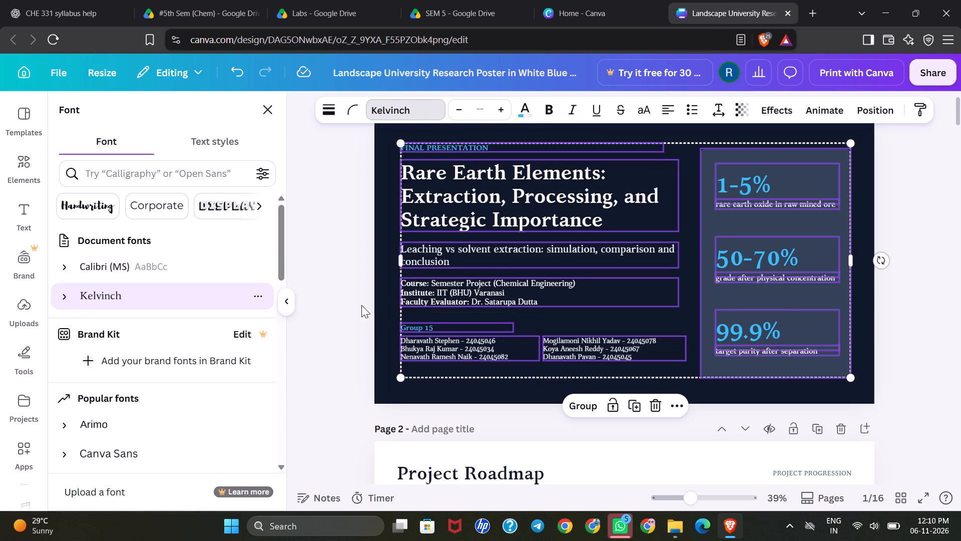
pyautogui.click(383, 301)
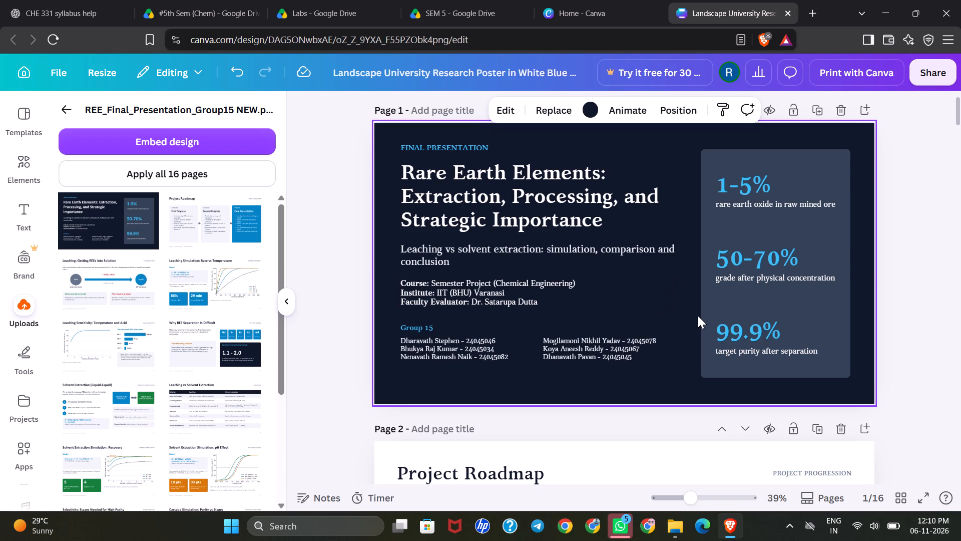
# Recolour the page 1 title, subtitle, course details, "Group 15" heading and both member lists to dark blue (#0f172a).
pyautogui.click(657, 142)
pyautogui.click(657, 142)
pyautogui.moveTo(400, 167); pyautogui.dragTo(563, 341)
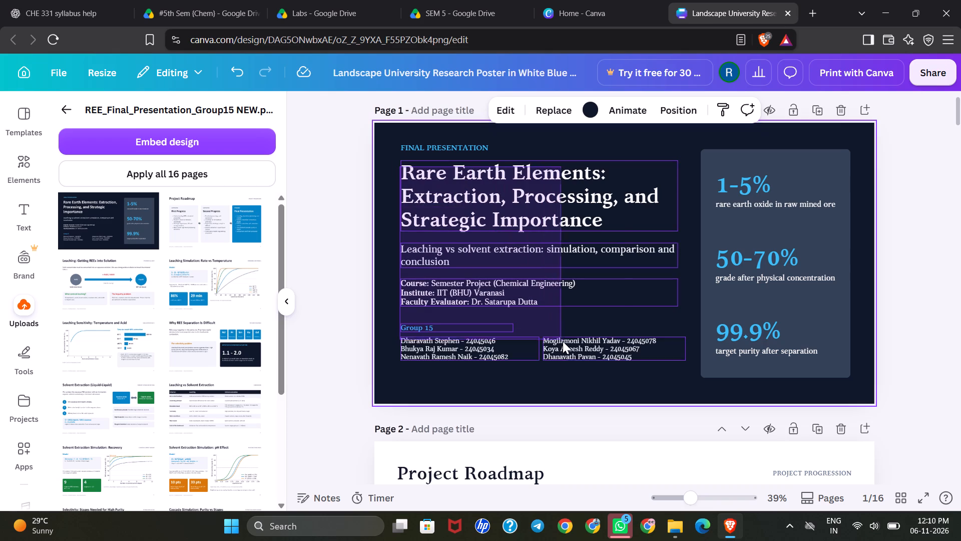
pyautogui.moveTo(563, 341); pyautogui.dragTo(679, 352)
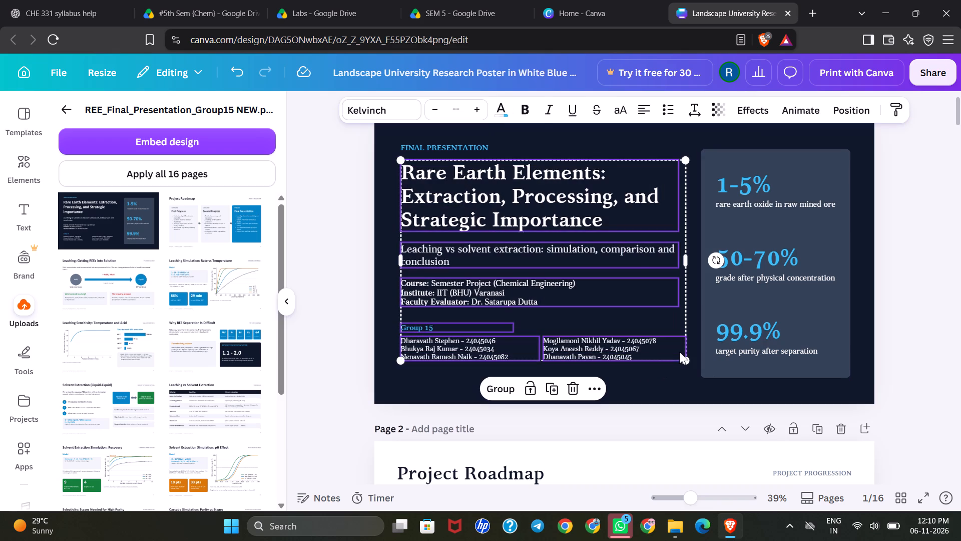
pyautogui.click(506, 109)
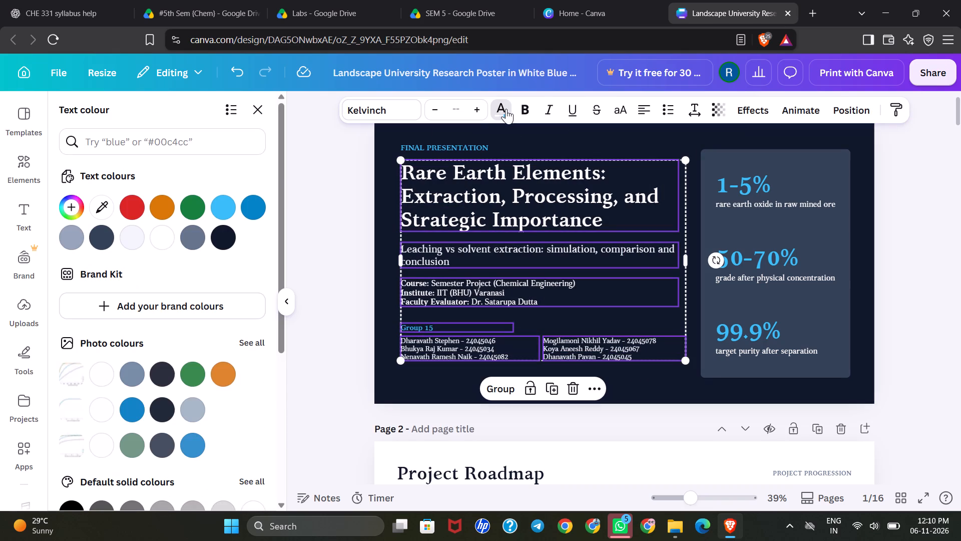
pyautogui.click(224, 231)
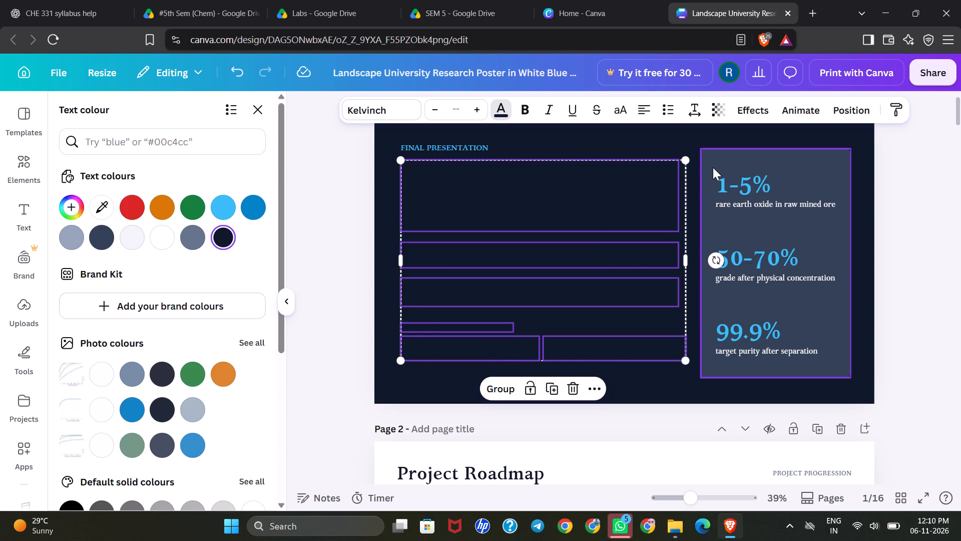
# Set the background of page 1, the "Rare Earth Elements" title slide, to white (#ffffff).
pyautogui.click(717, 138)
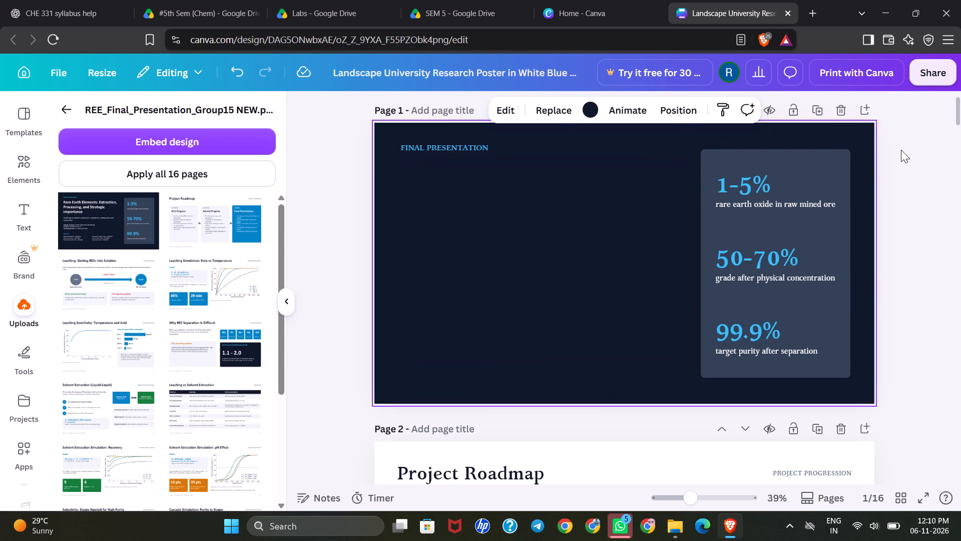
pyautogui.click(594, 104)
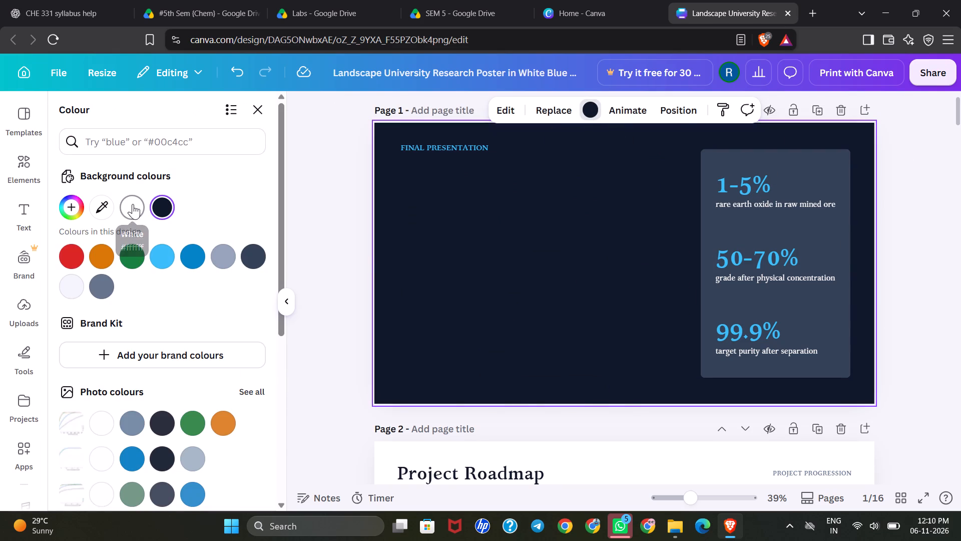
pyautogui.click(133, 204)
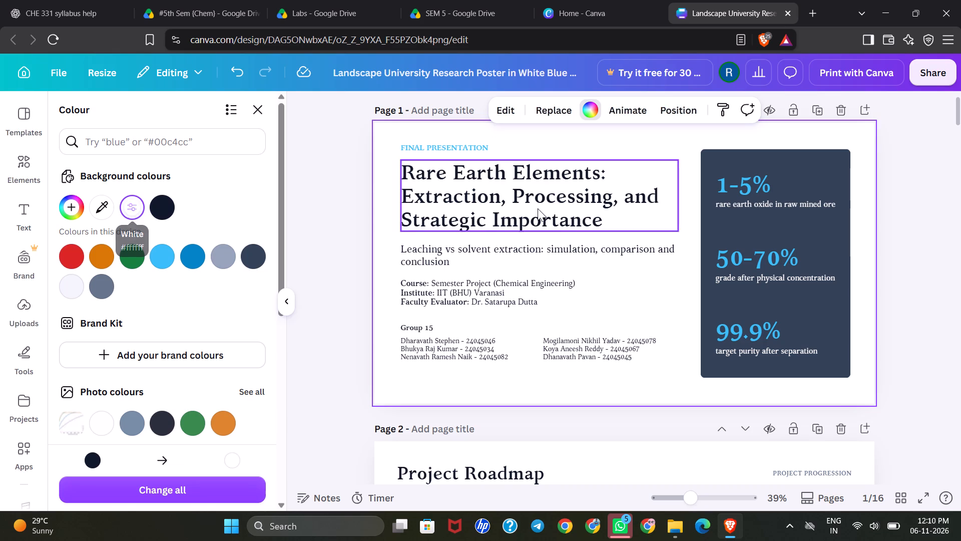
pyautogui.click(692, 294)
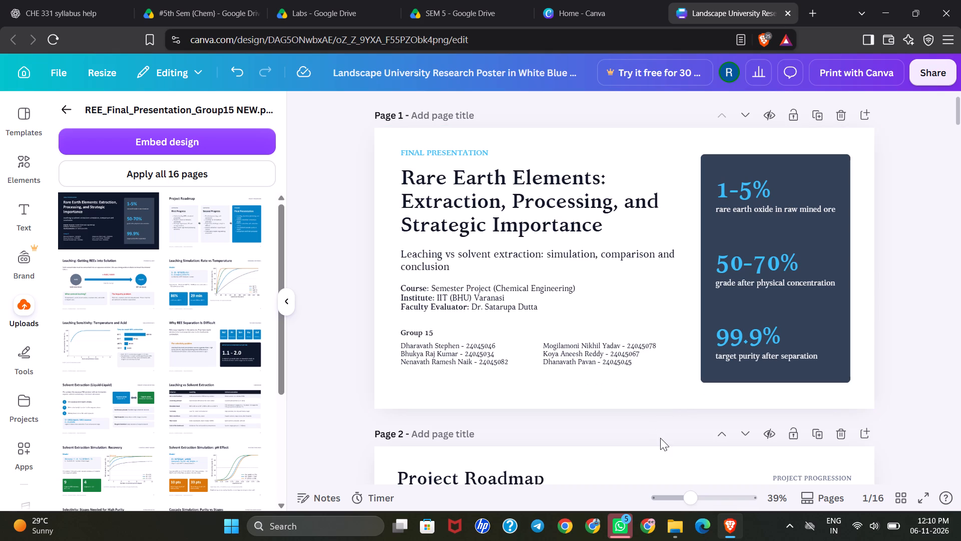
# Review the pages from the title slide through page 15, "Final Conclusion", checking their backgrounds and text.
pyautogui.scroll(-4, 660, 438)
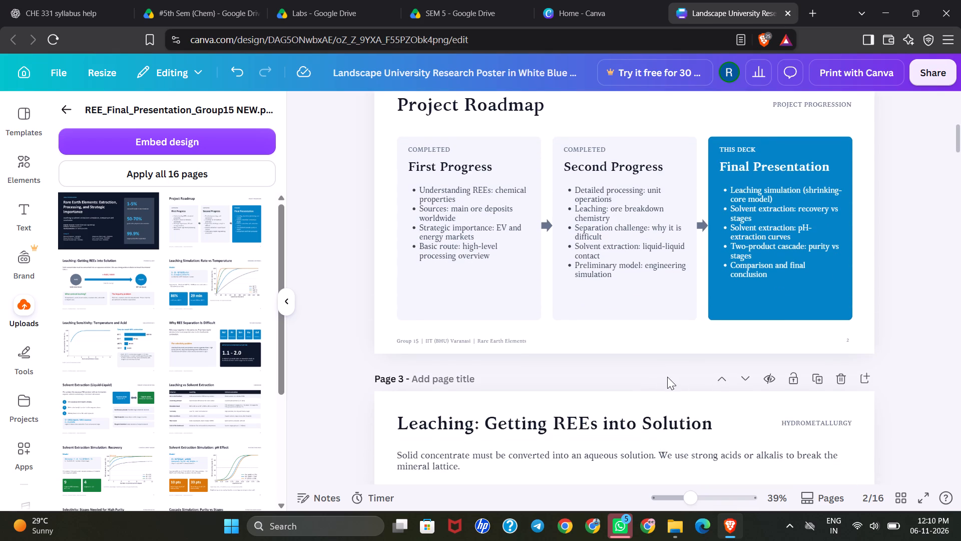
pyautogui.scroll(4, 667, 377)
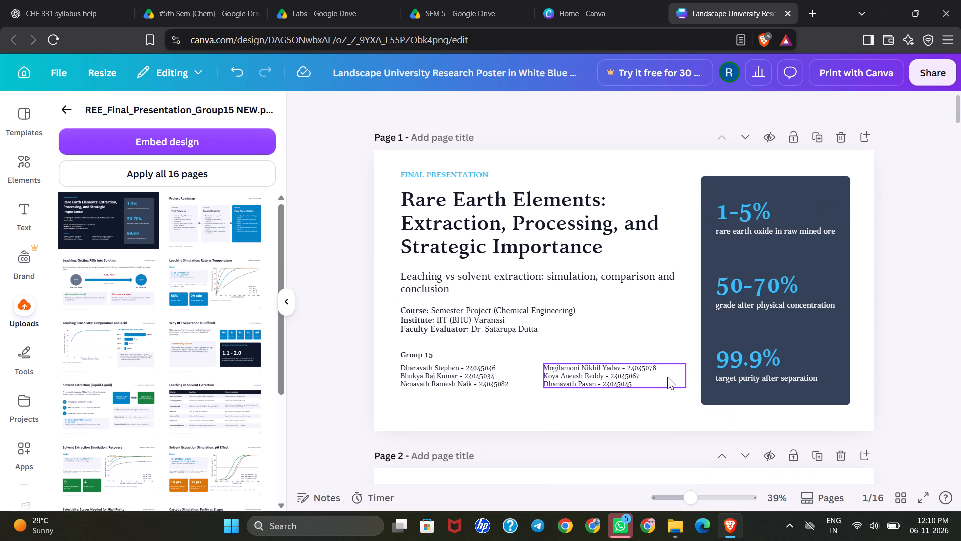
pyautogui.click(656, 326)
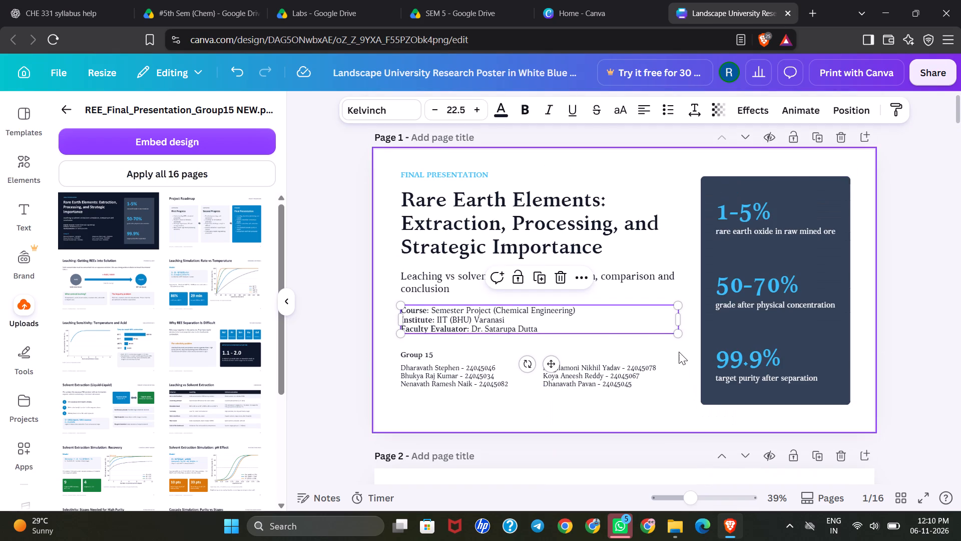
pyautogui.click(680, 382)
pyautogui.scroll(-1, 680, 382)
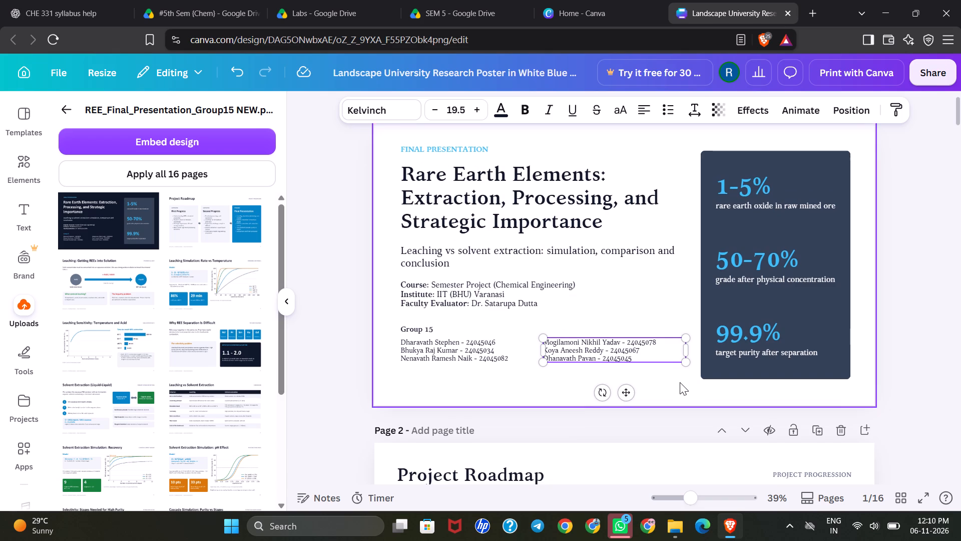
pyautogui.scroll(-2, 675, 406)
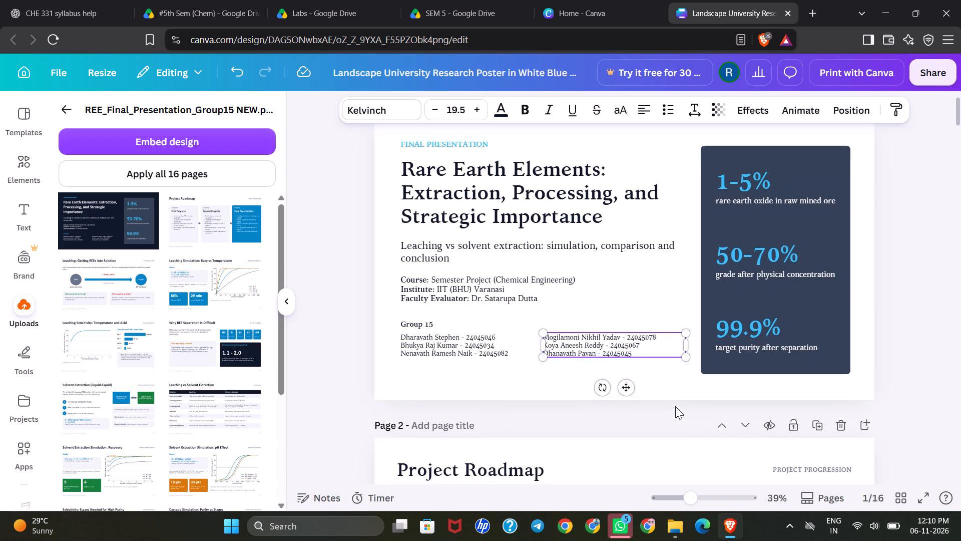
pyautogui.scroll(-6, 675, 406)
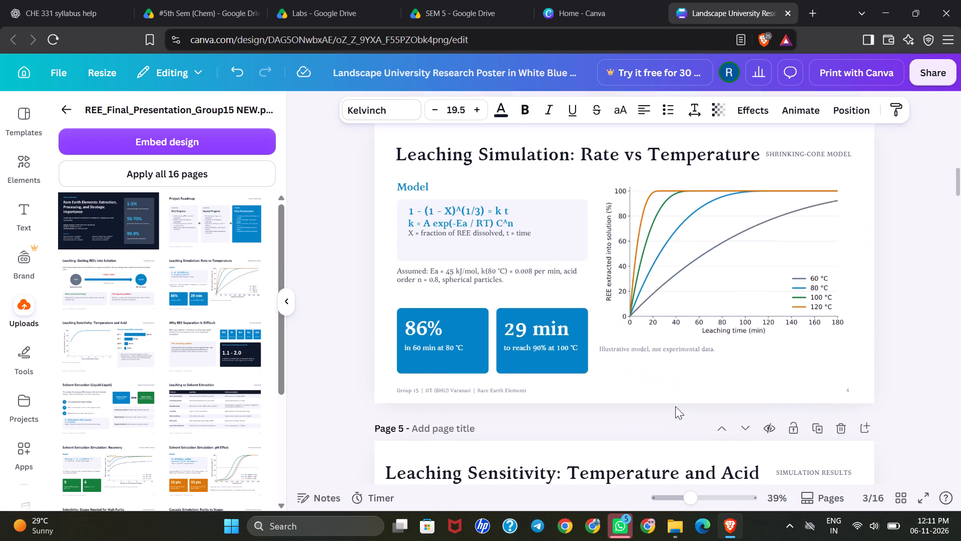
pyautogui.scroll(-6, 675, 406)
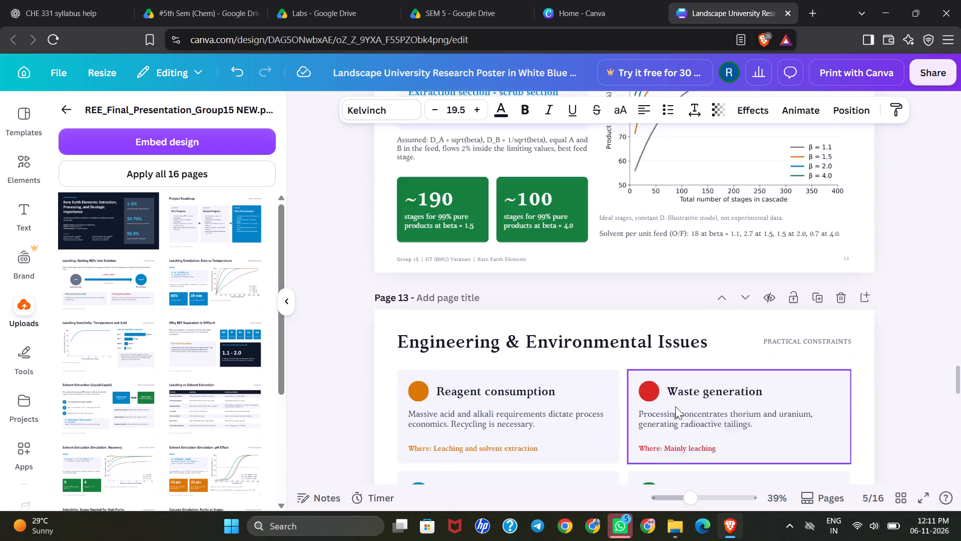
pyautogui.scroll(-1, 675, 406)
pyautogui.scroll(2, 675, 406)
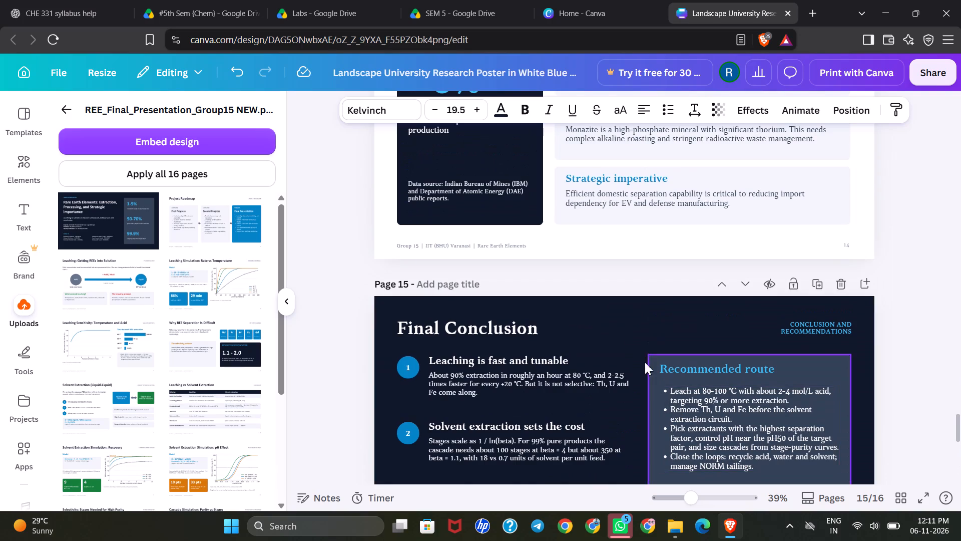
pyautogui.scroll(-1, 629, 343)
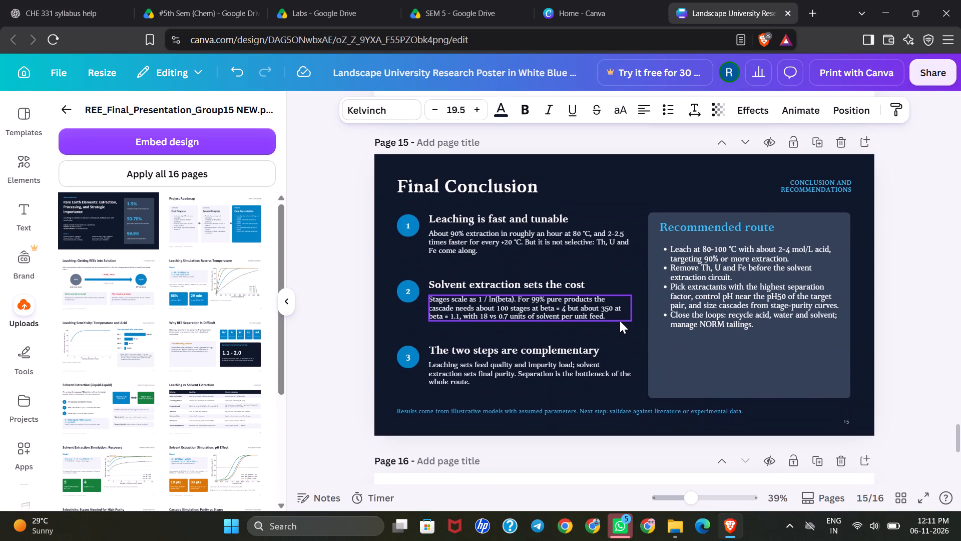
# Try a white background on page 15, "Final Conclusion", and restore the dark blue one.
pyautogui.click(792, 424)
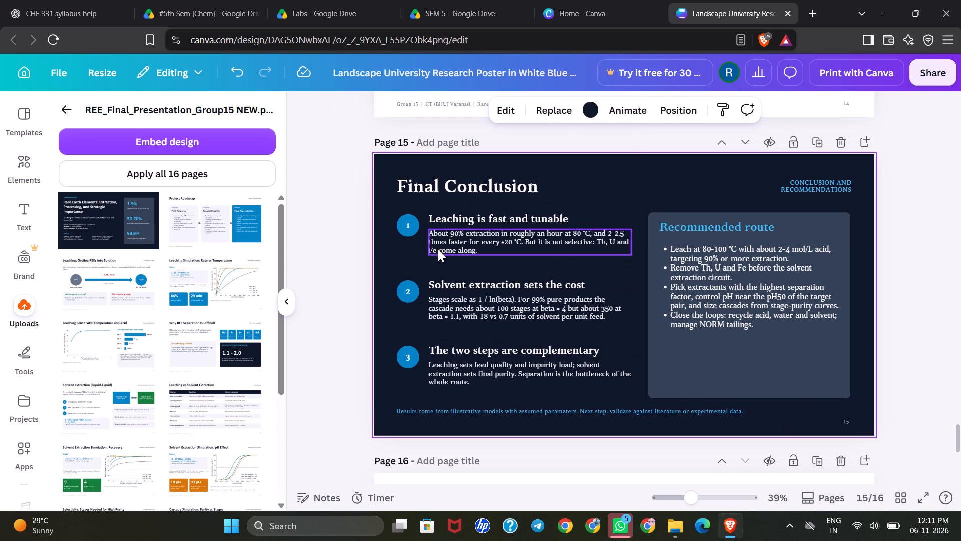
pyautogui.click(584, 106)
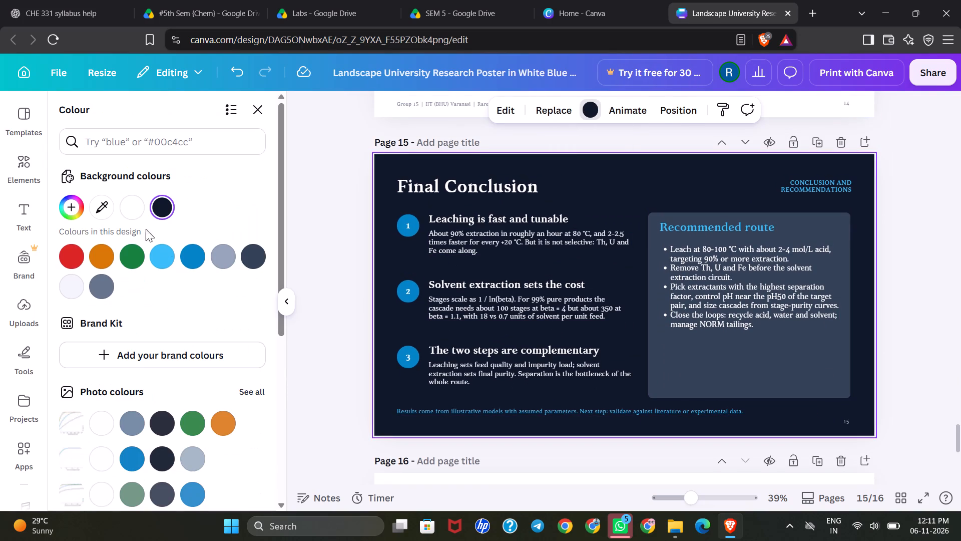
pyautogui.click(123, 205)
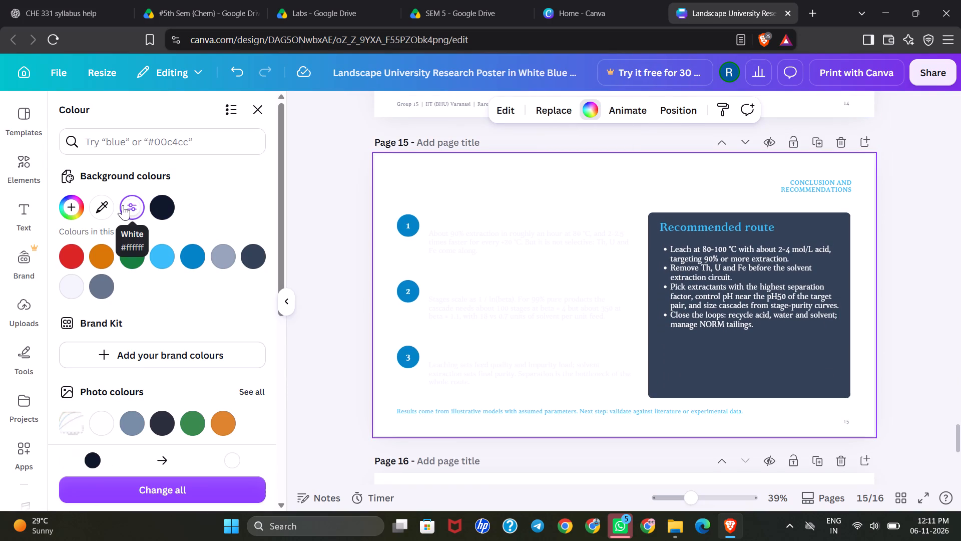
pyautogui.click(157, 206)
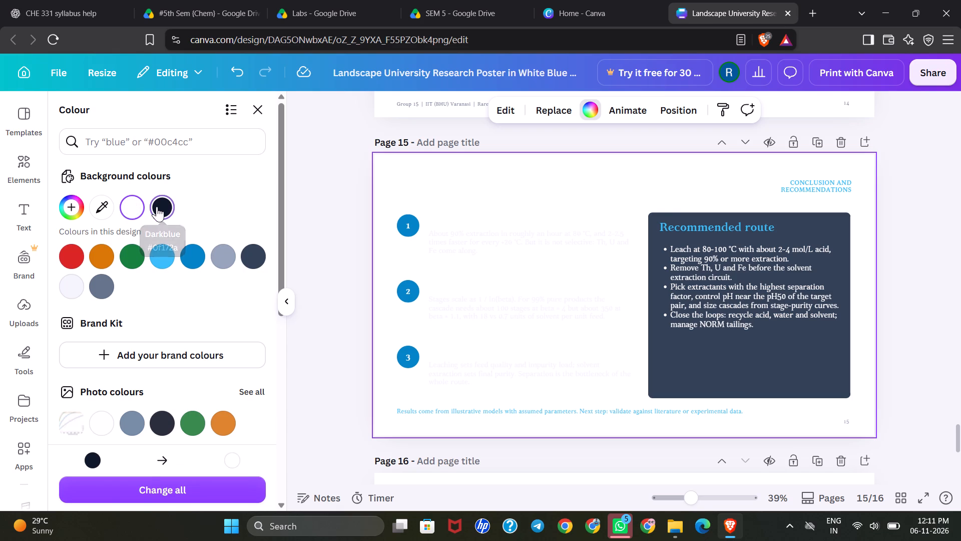
# Recolour the "Final Conclusion" title and the three numbered points with their headings on page 15 to dark blue (#0f172a).
pyautogui.click(391, 179)
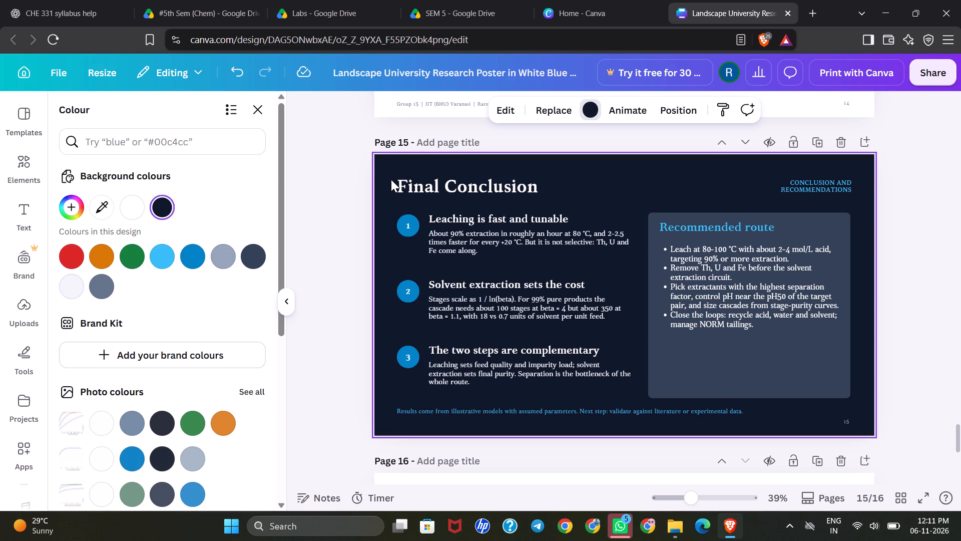
pyautogui.moveTo(392, 171); pyautogui.dragTo(542, 246)
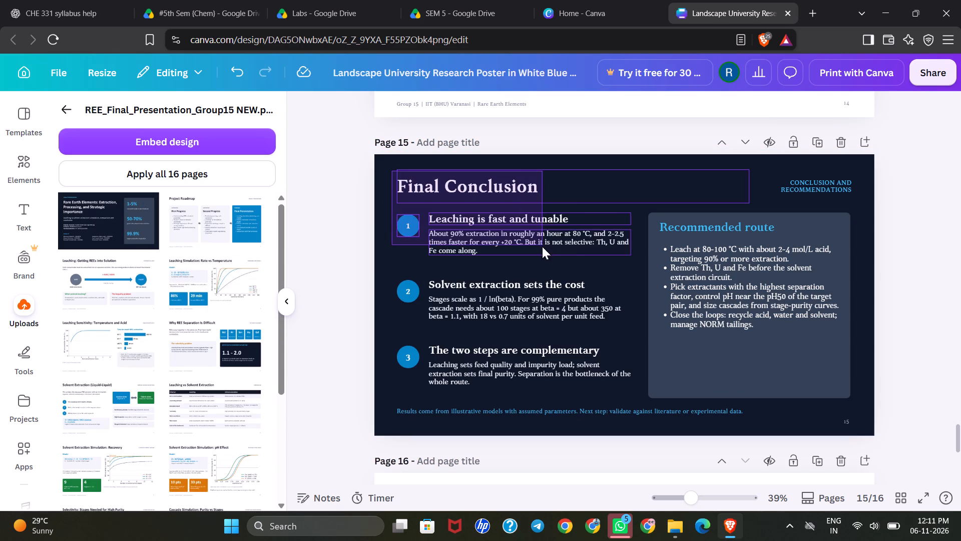
pyautogui.moveTo(542, 246); pyautogui.dragTo(641, 403)
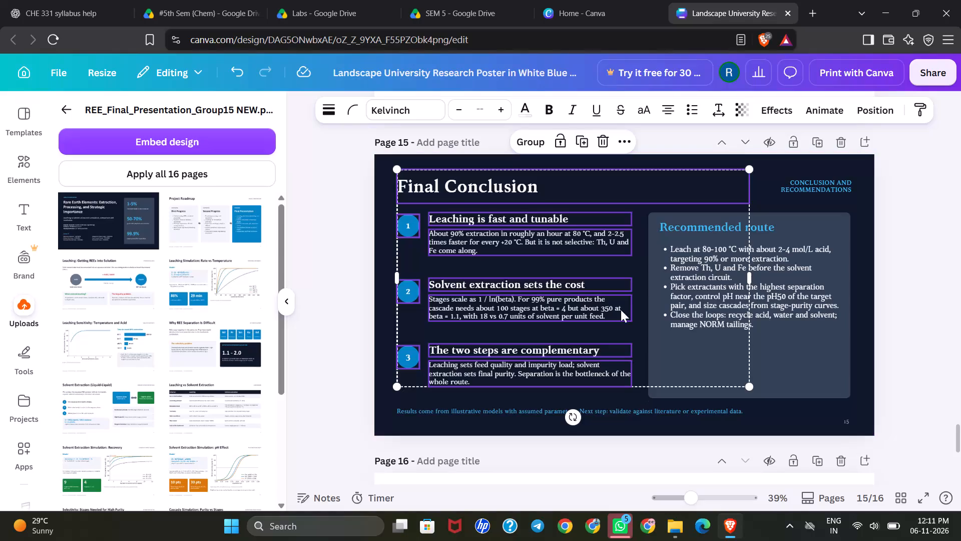
pyautogui.click(527, 106)
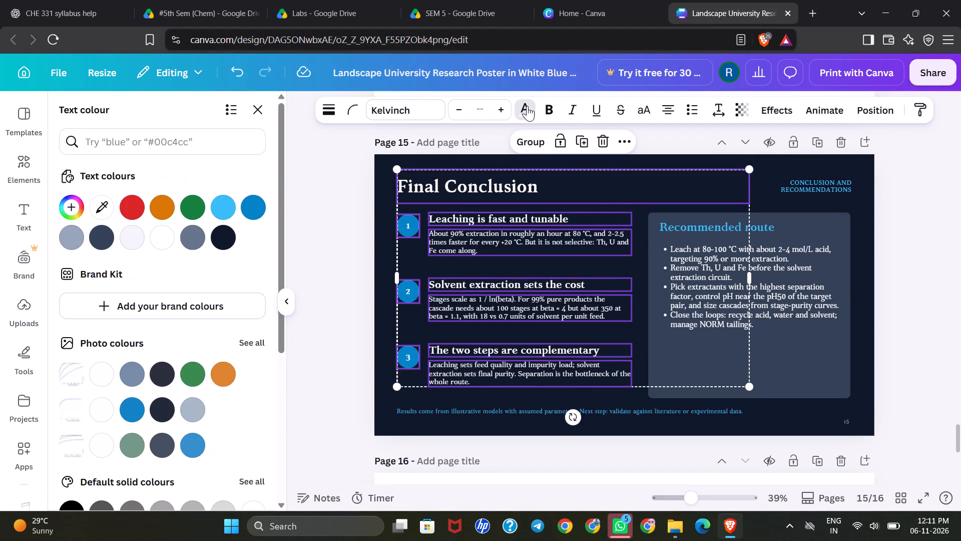
pyautogui.click(225, 238)
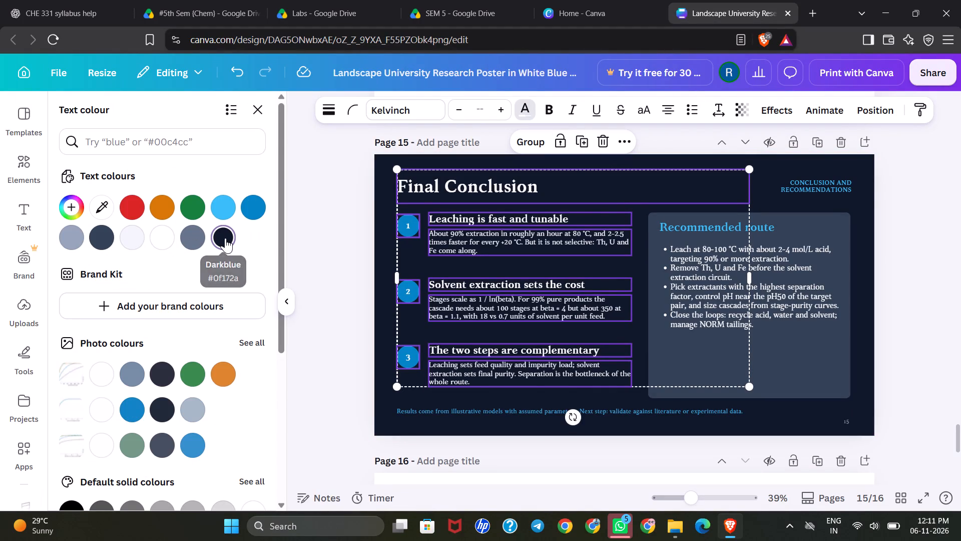
# Set the background of page 15, "Final Conclusion", to white (#ffffff).
pyautogui.click(389, 167)
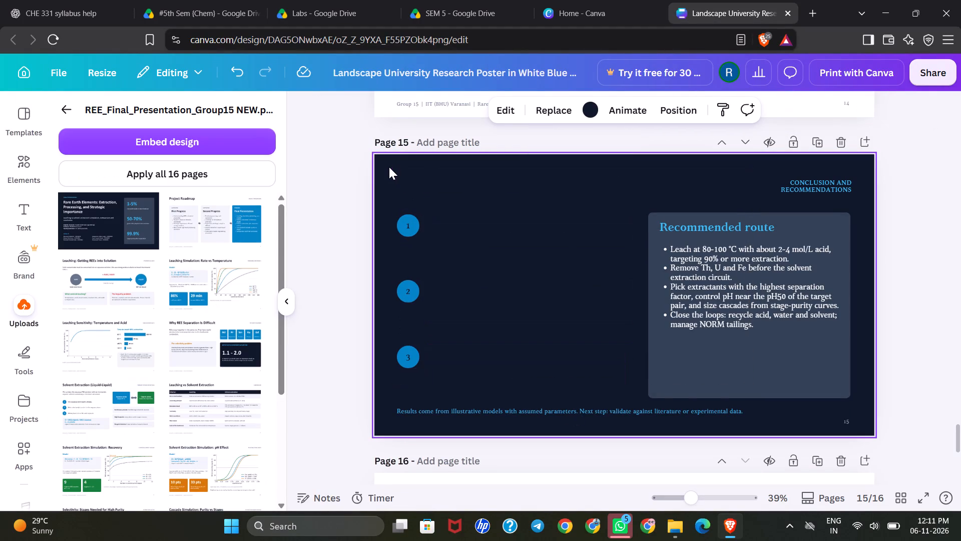
pyautogui.click(590, 103)
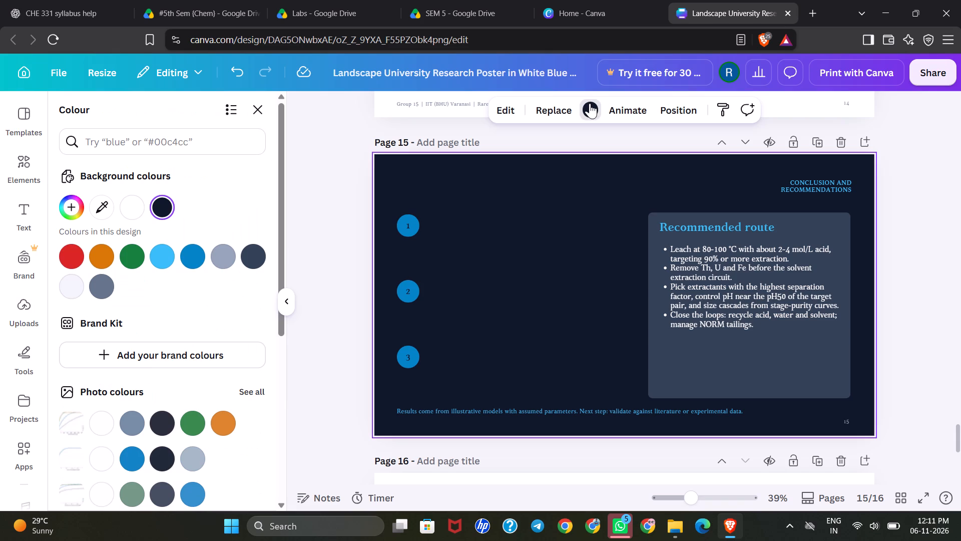
pyautogui.click(138, 212)
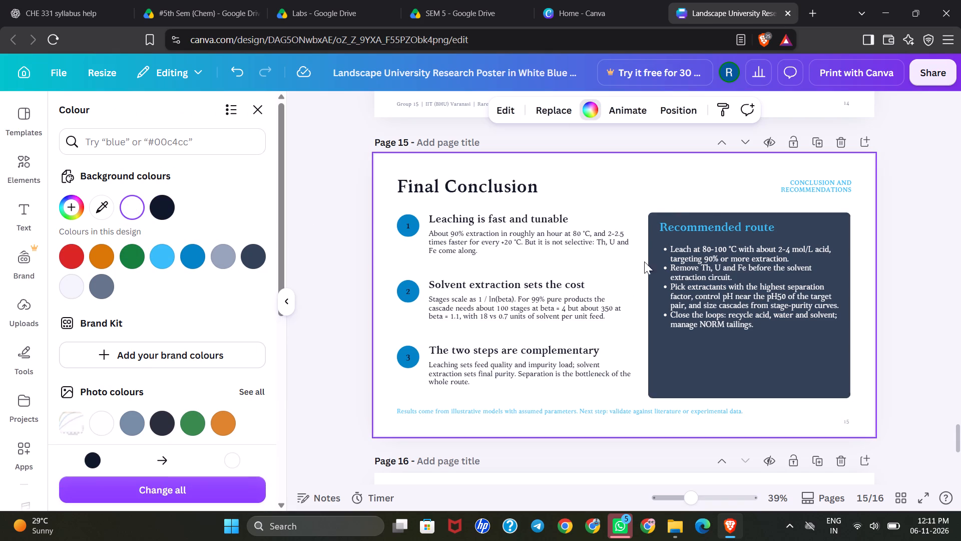
pyautogui.click(627, 400)
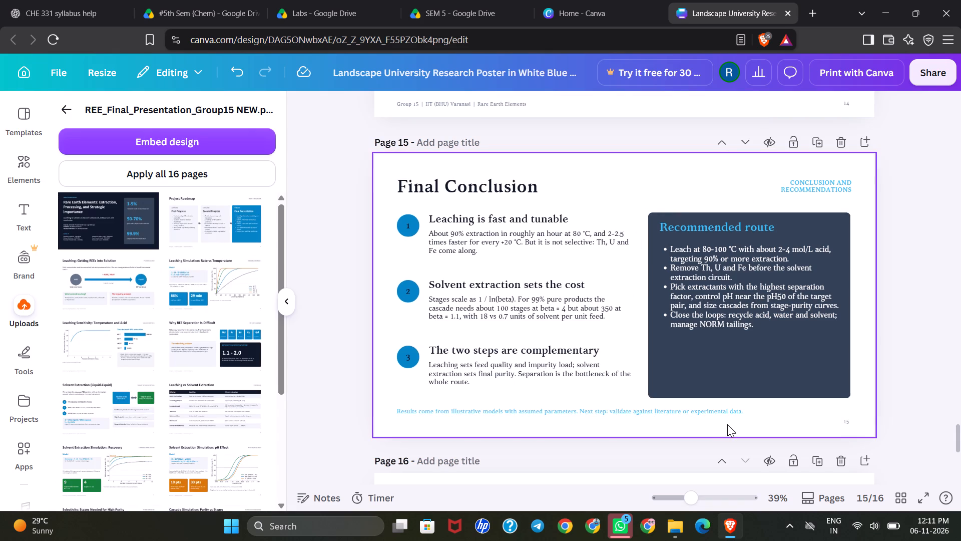
pyautogui.click(775, 412)
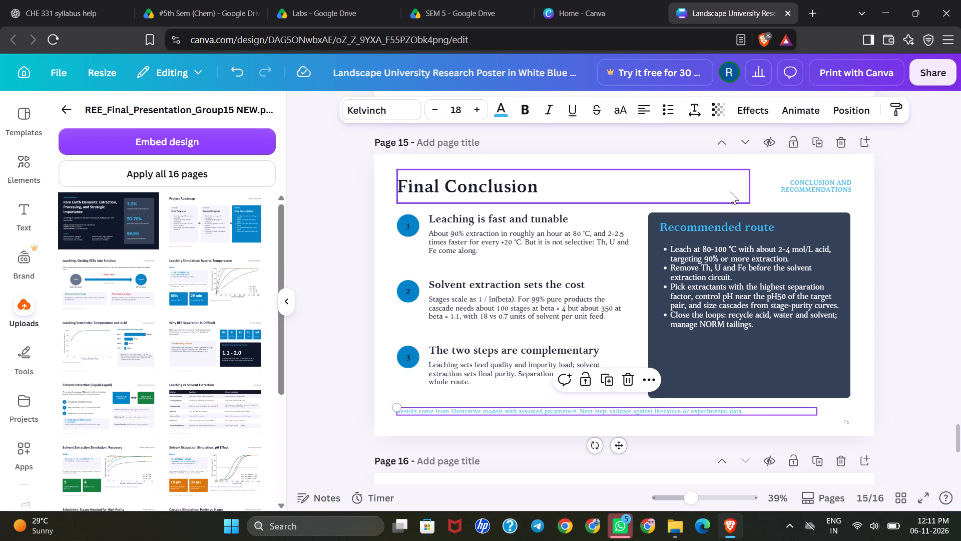
pyautogui.click(918, 274)
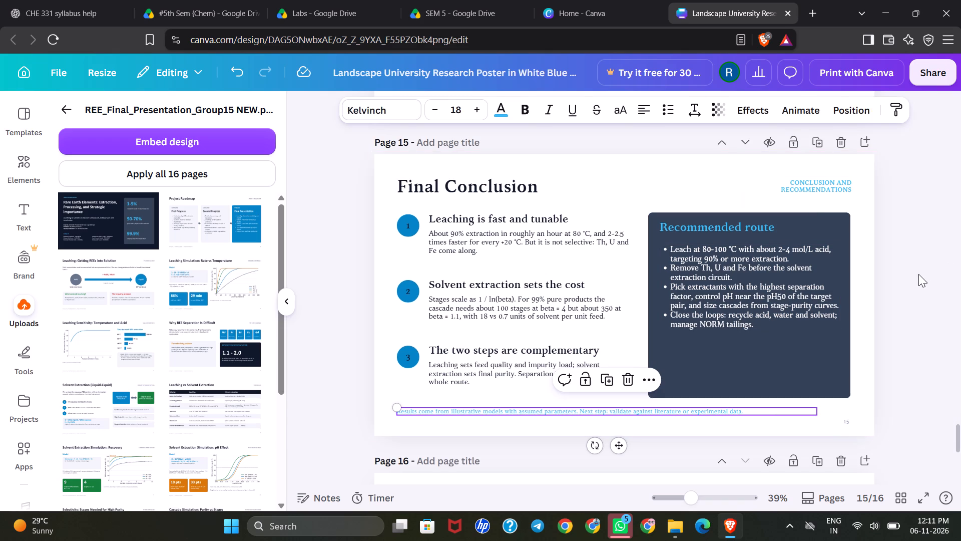
# Check the background and text of the last slide, page 16, "References".
pyautogui.scroll(-6, 798, 342)
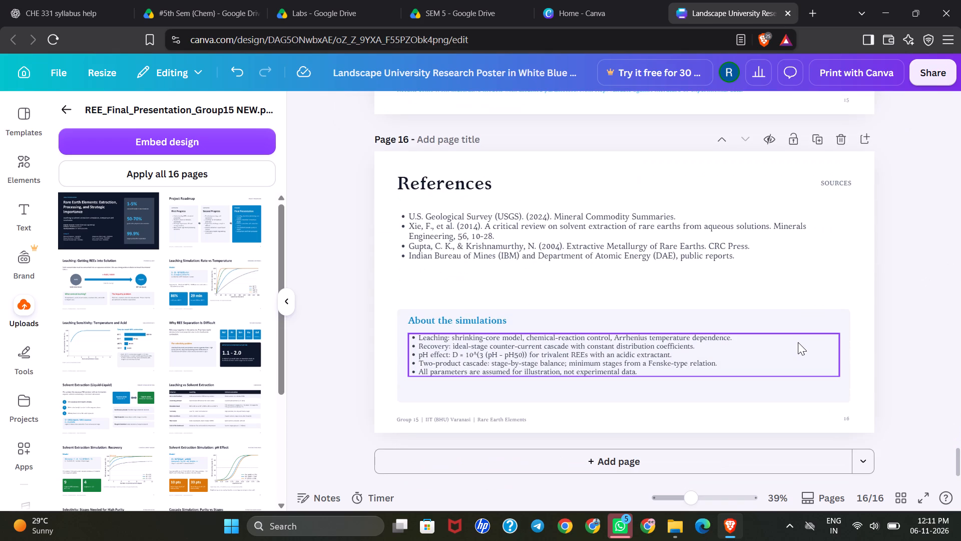
pyautogui.scroll(-1, 798, 342)
pyautogui.click(822, 273)
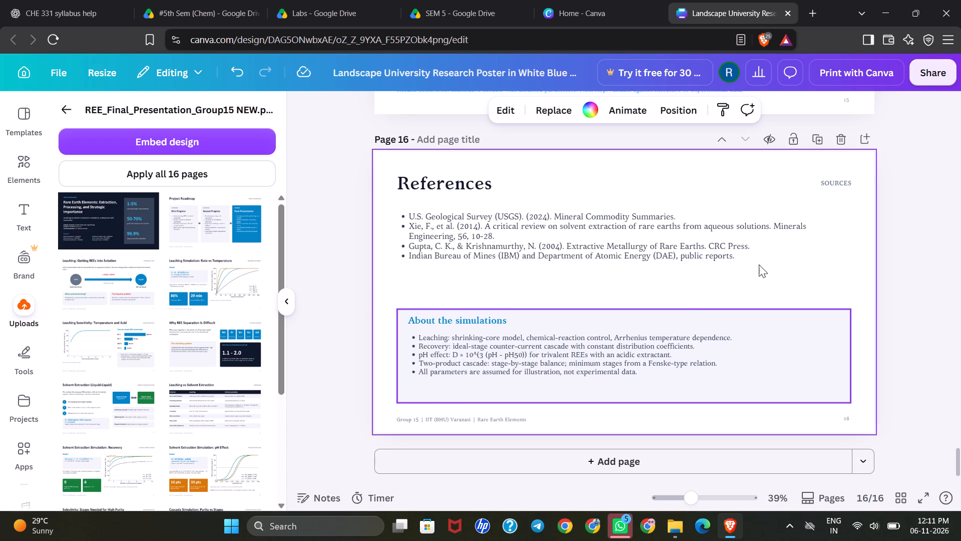
# Download the finished presentation from Canva as a PPTX file, starting from its first page.
pyautogui.scroll(19, 759, 264)
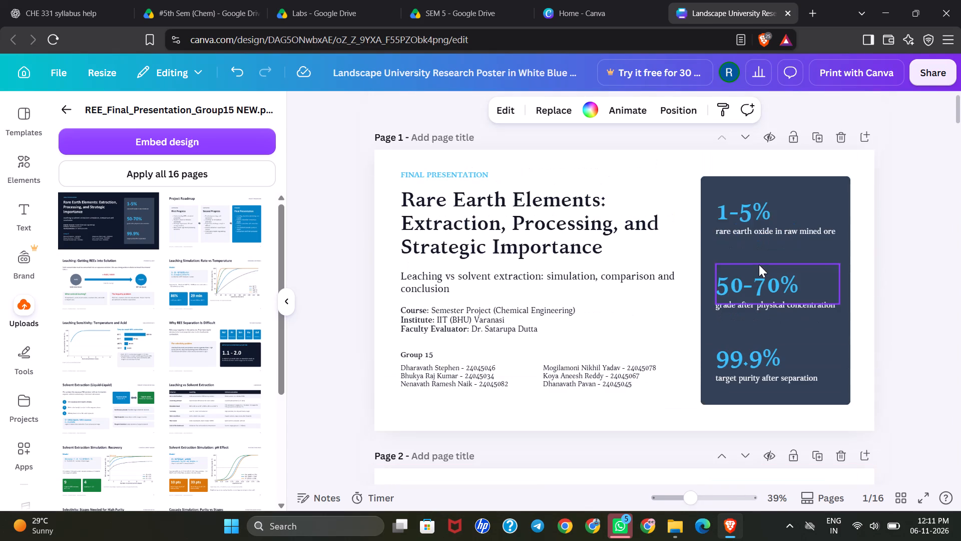
pyautogui.scroll(8, 759, 264)
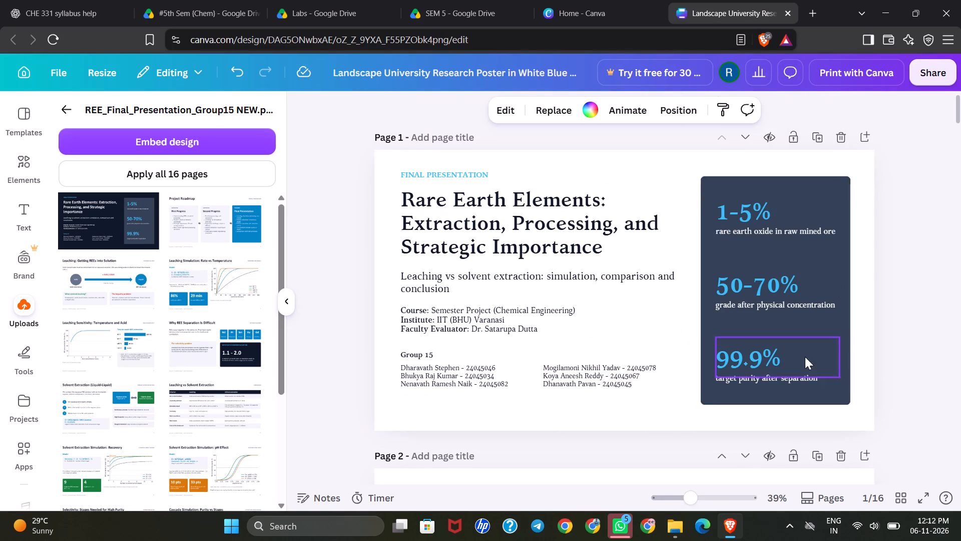
pyautogui.click(933, 71)
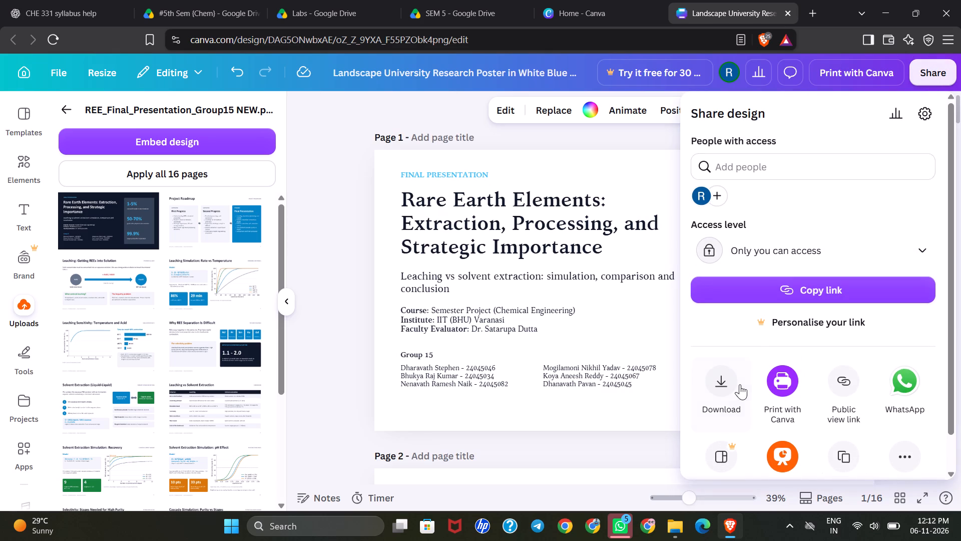
pyautogui.click(719, 388)
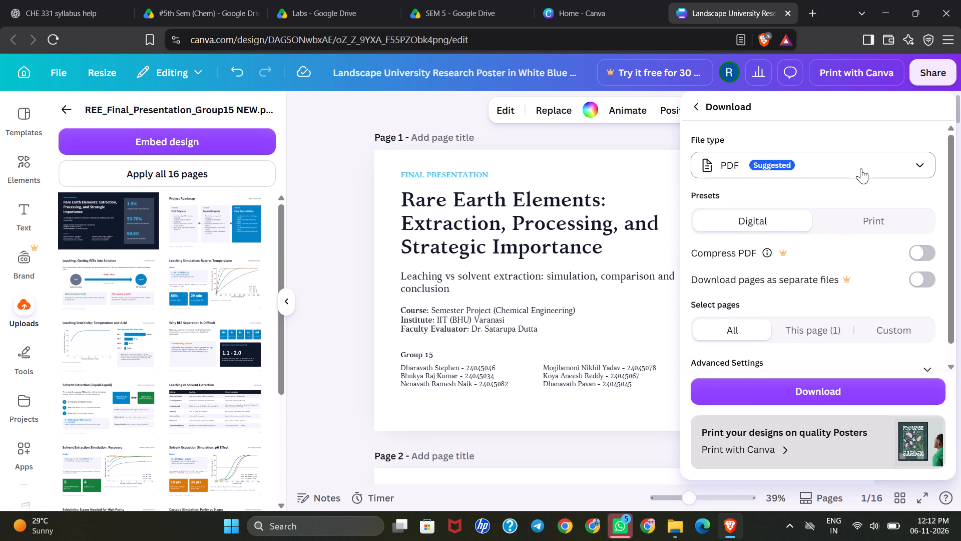
pyautogui.click(861, 168)
pyautogui.click(751, 241)
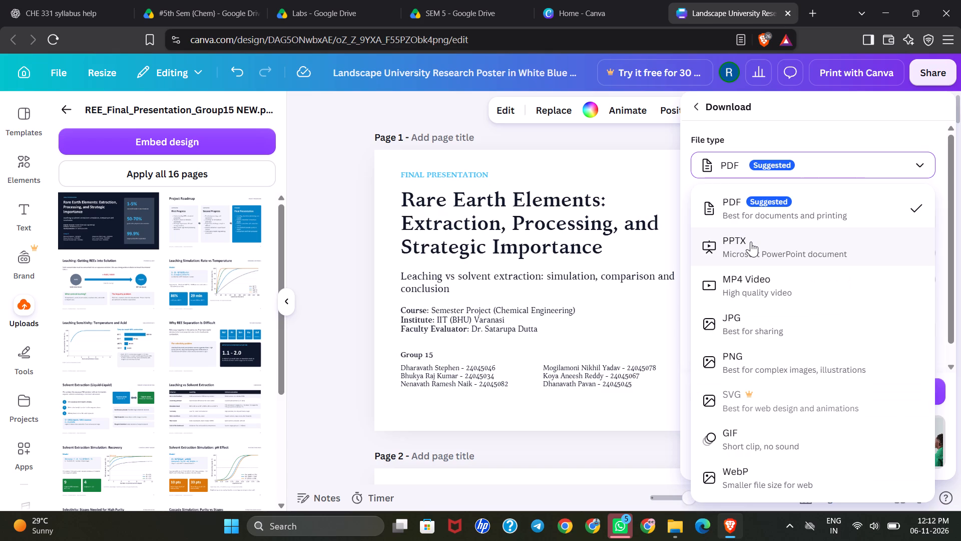
pyautogui.click(781, 287)
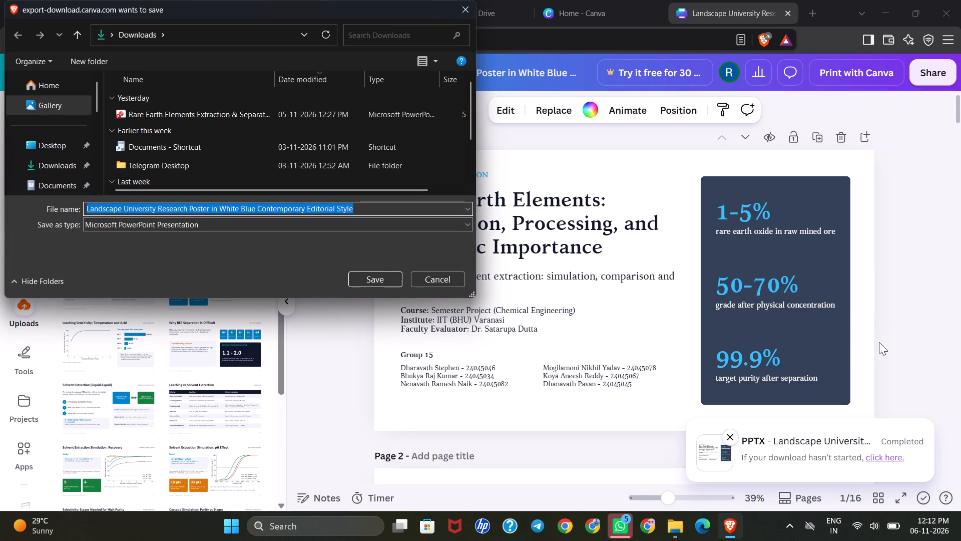
# Save the PPTX in Downloads under the name "Rare Earth Elements Extraction & Separation Dynamics final".
pyautogui.click(385, 210)
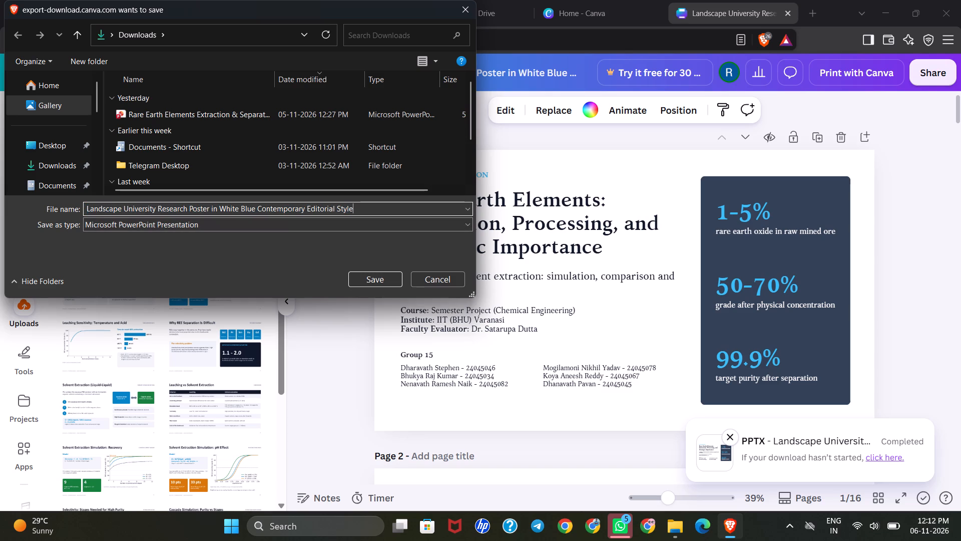
pyautogui.doubleClick(385, 210)
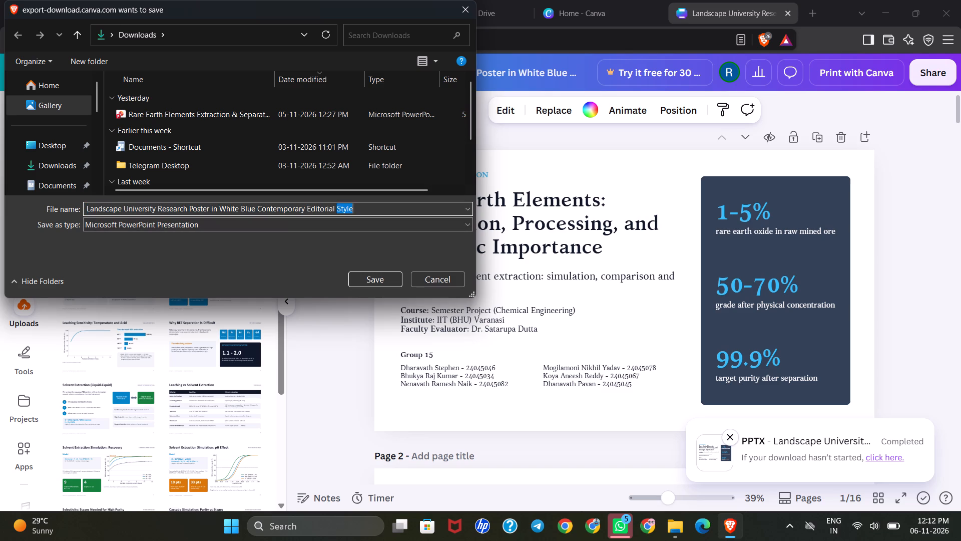
pyautogui.tripleClick(385, 210)
pyautogui.doubleClick(385, 210)
pyautogui.moveTo(385, 210); pyautogui.dragTo(374, 206)
pyautogui.moveTo(89, 207); pyautogui.dragTo(388, 200)
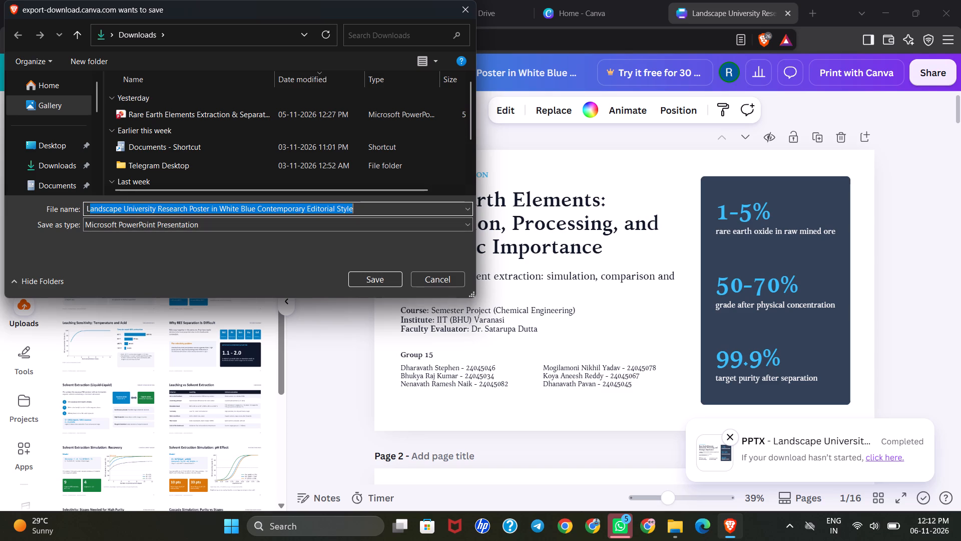
pyautogui.moveTo(388, 200); pyautogui.dragTo(404, 205)
pyautogui.press('BackSpace')
pyautogui.press('BackSpace')
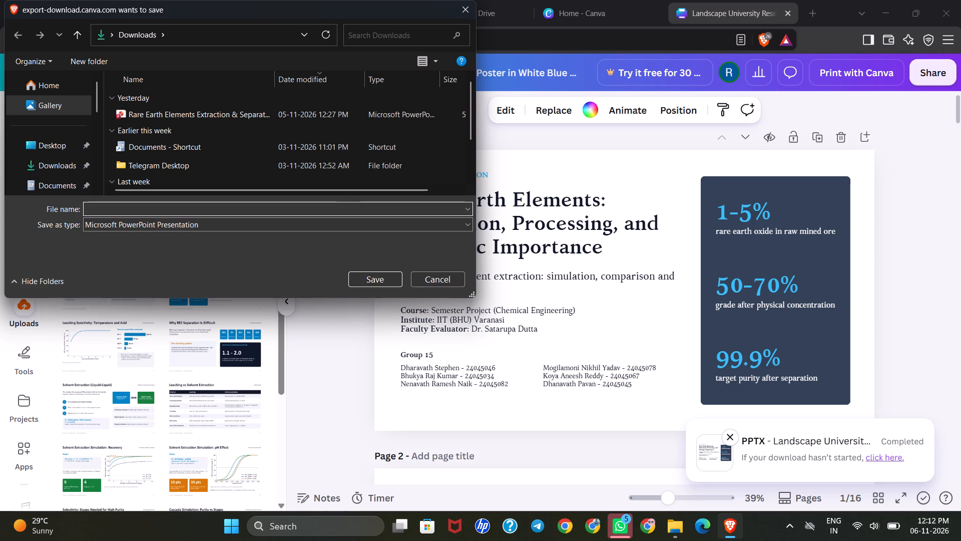
pyautogui.hotkey('shift', 'r')
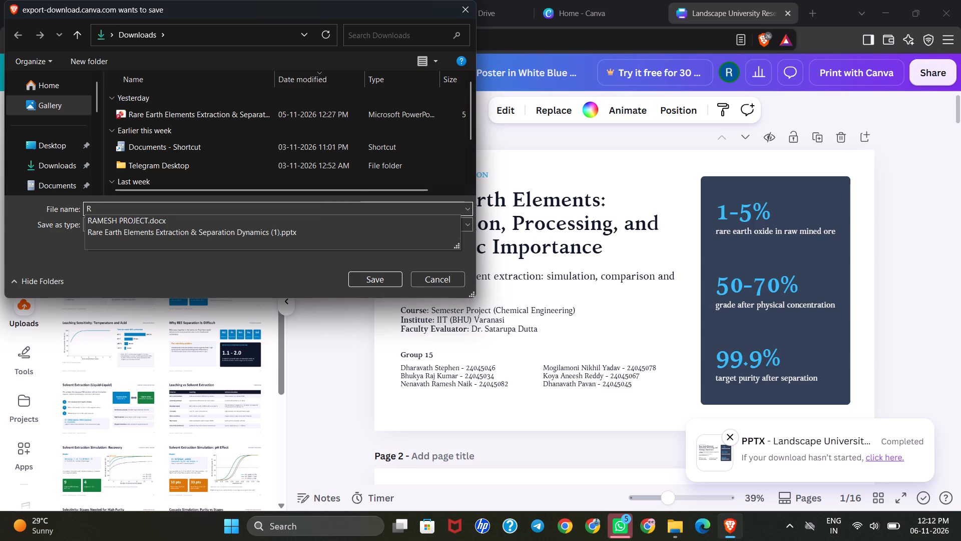
pyautogui.press('Down')
pyautogui.press('Down')
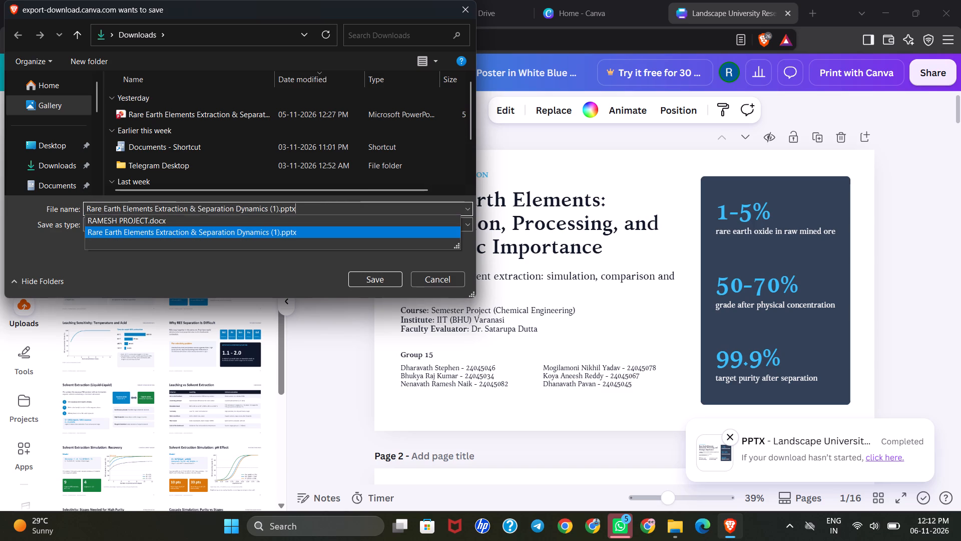
pyautogui.press('BackSpace')
pyautogui.press('BackSpace')
pyautogui.press('BackSpace')
pyautogui.press('BackSpace')
pyautogui.press('BackSpace')
pyautogui.press('BackSpace')
pyautogui.press('BackSpace')
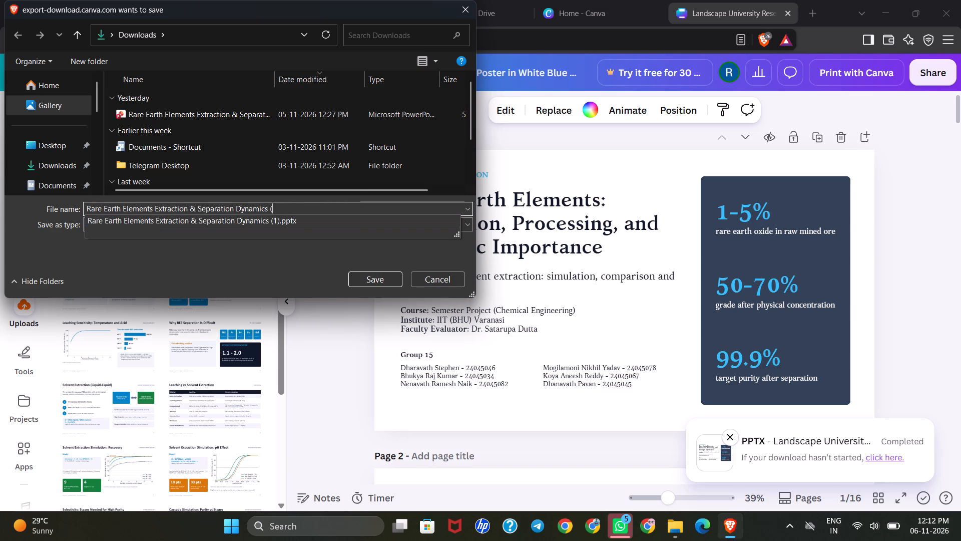
pyautogui.press('BackSpace')
pyautogui.write('final')
pyautogui.press('space')
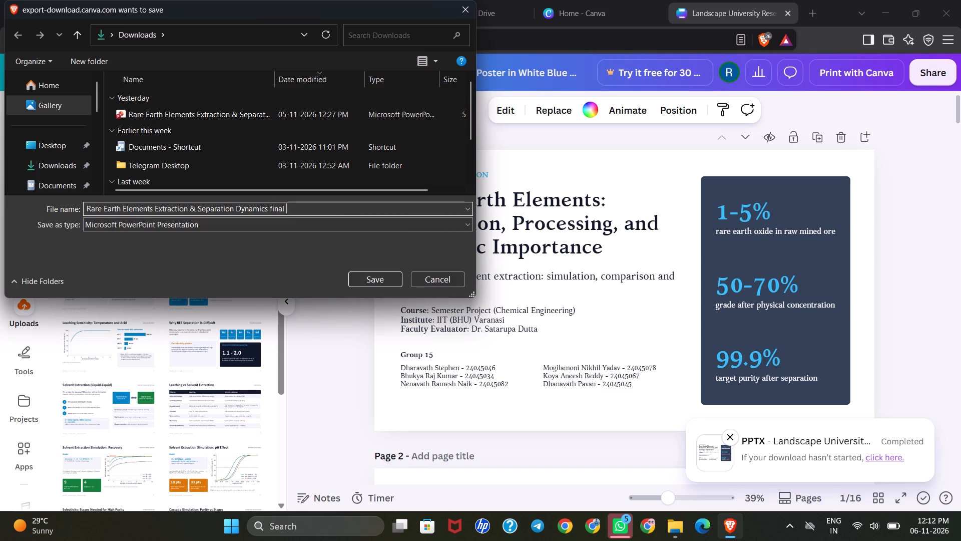
pyautogui.press('Return')
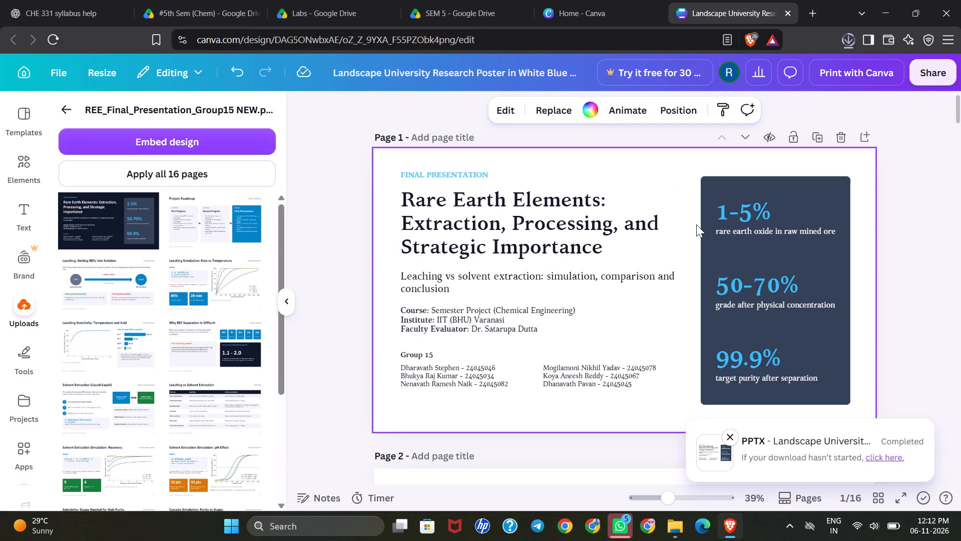
# Switch to File Explorer and open the exported "Rare Earth Elements Extraction & Separation Dynamics final" presentation in PowerPoint.
pyautogui.click(667, 527)
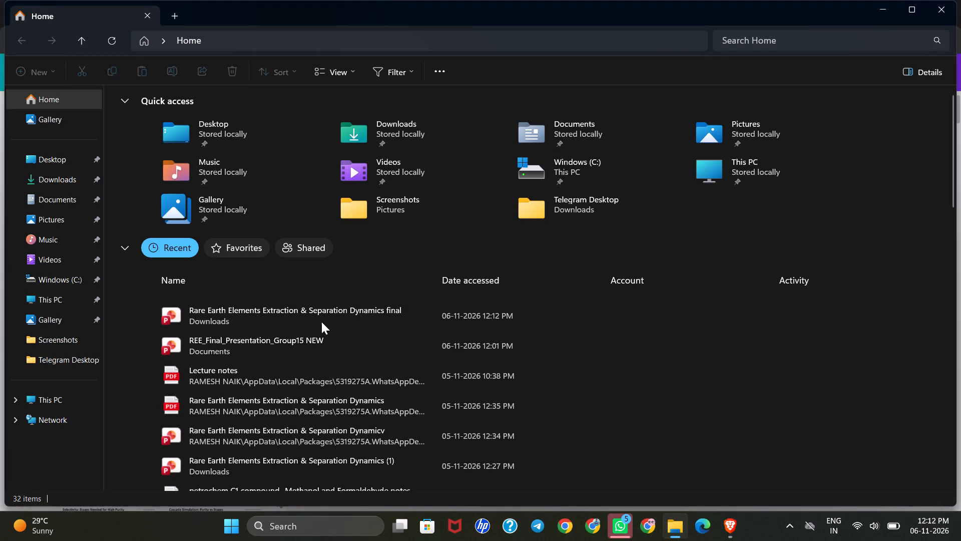
pyautogui.doubleClick(295, 308)
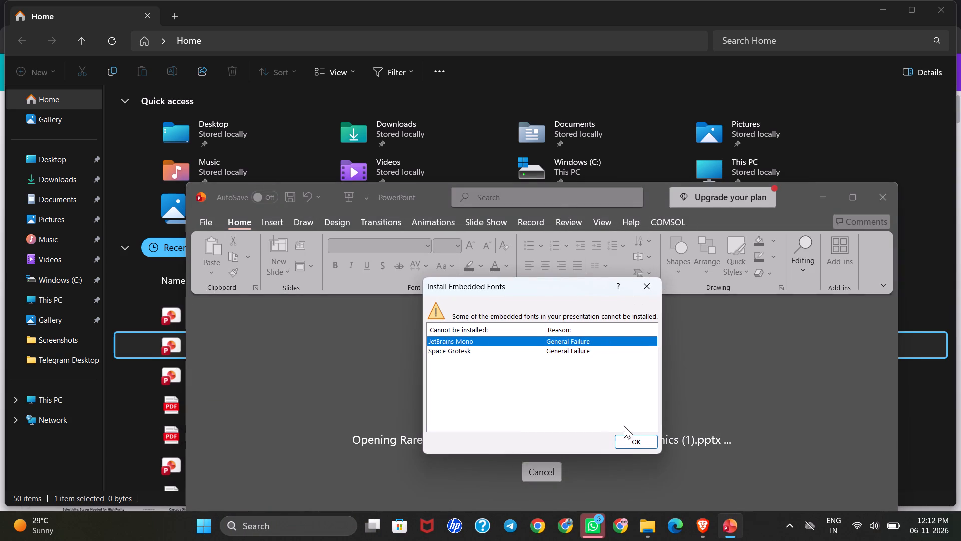
pyautogui.click(632, 443)
pyautogui.scroll(-14, 632, 443)
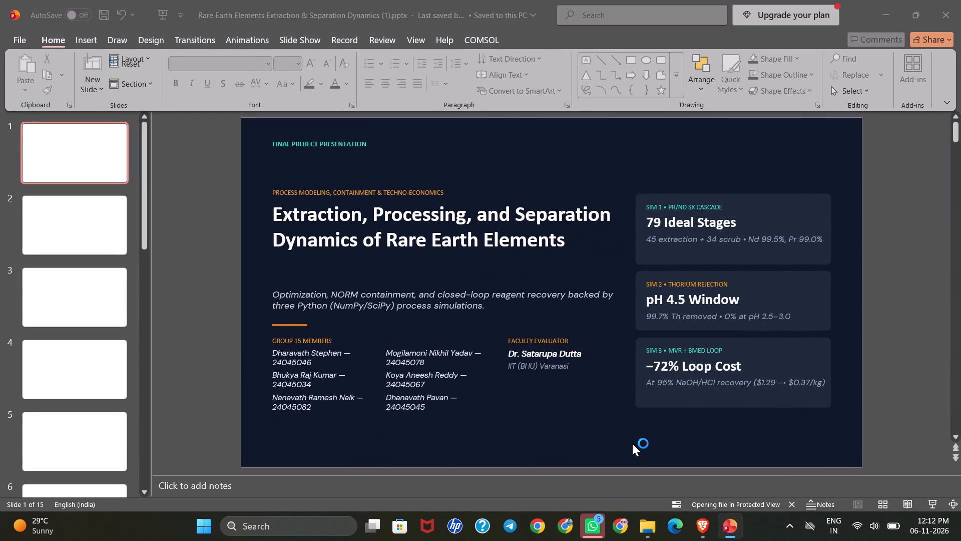
pyautogui.scroll(-1, 632, 443)
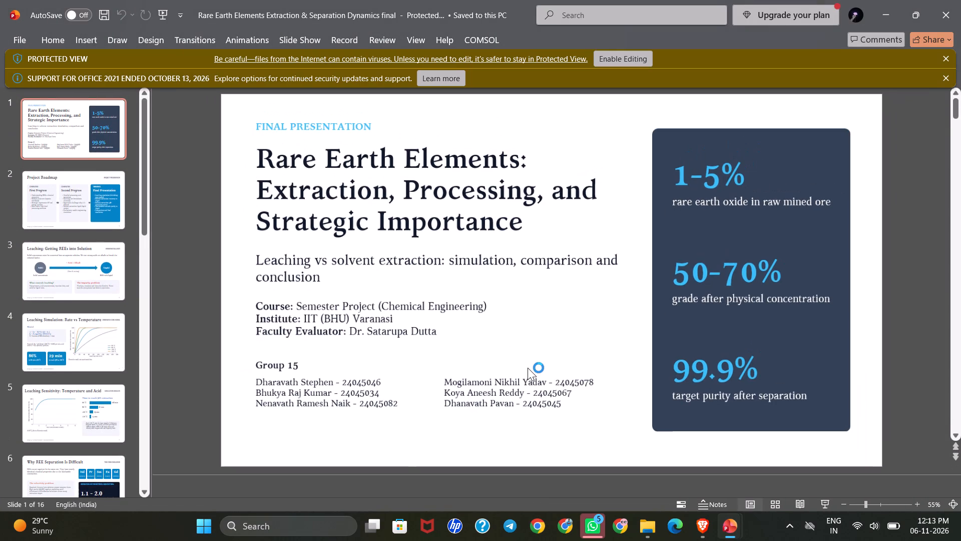
# Check the fonts, colours and layout of the exported slides through to "References", and close the open presentations.
pyautogui.press('Right')
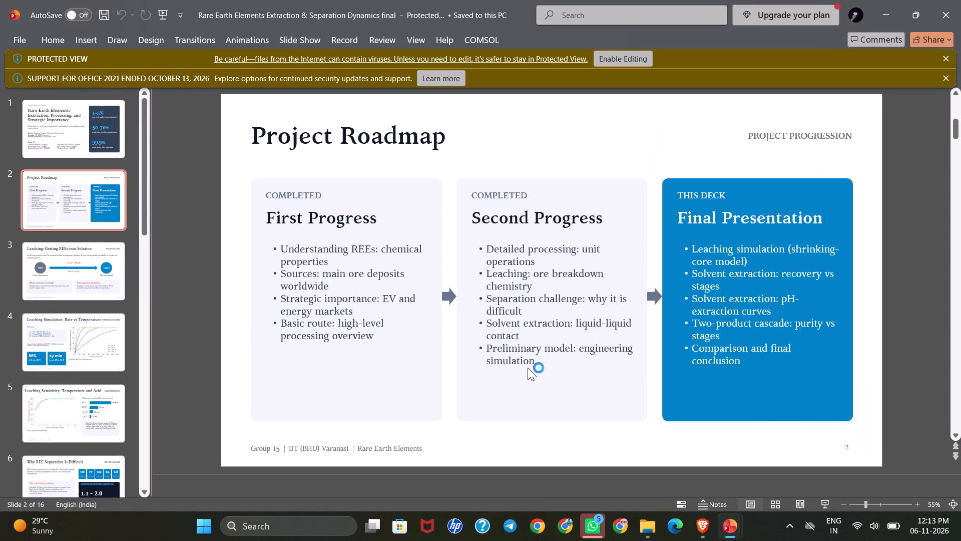
pyautogui.press('Right')
pyautogui.press('Right')
pyautogui.press('Right')
pyautogui.press('Right')
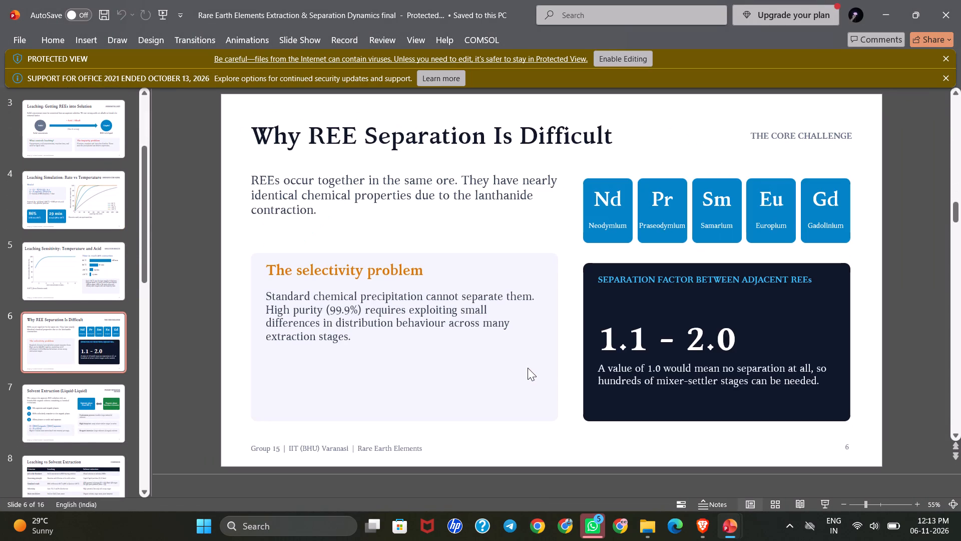
pyautogui.press('Right')
pyautogui.press('Right')
pyautogui.press('Right')
pyautogui.press('Right')
pyautogui.press('Right')
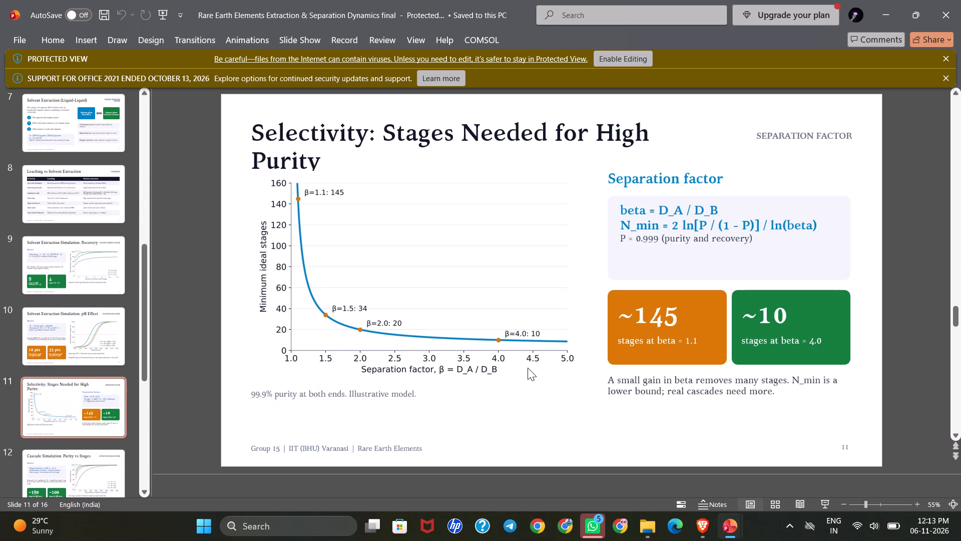
pyautogui.press('Right')
pyautogui.press('Right')
pyautogui.press('Right')
pyautogui.press('Right')
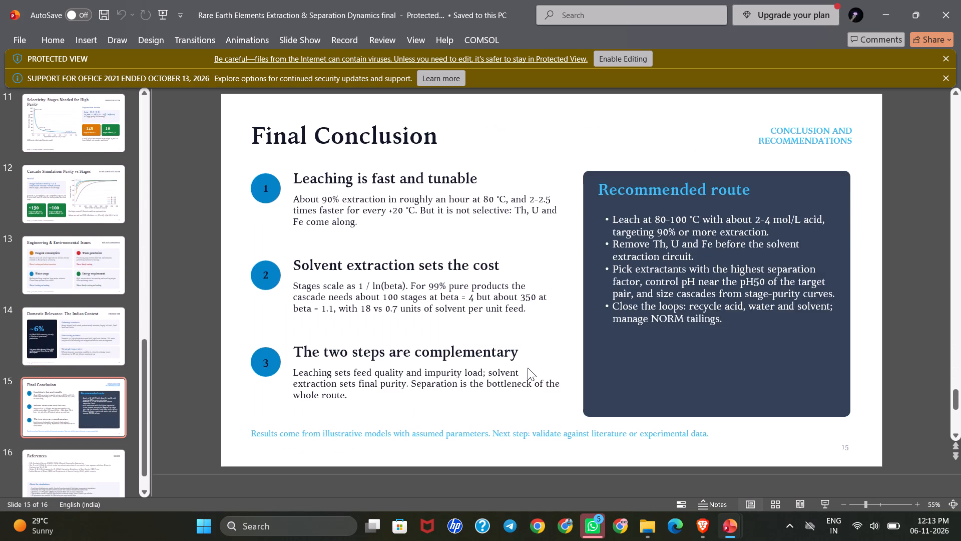
pyautogui.press('Right')
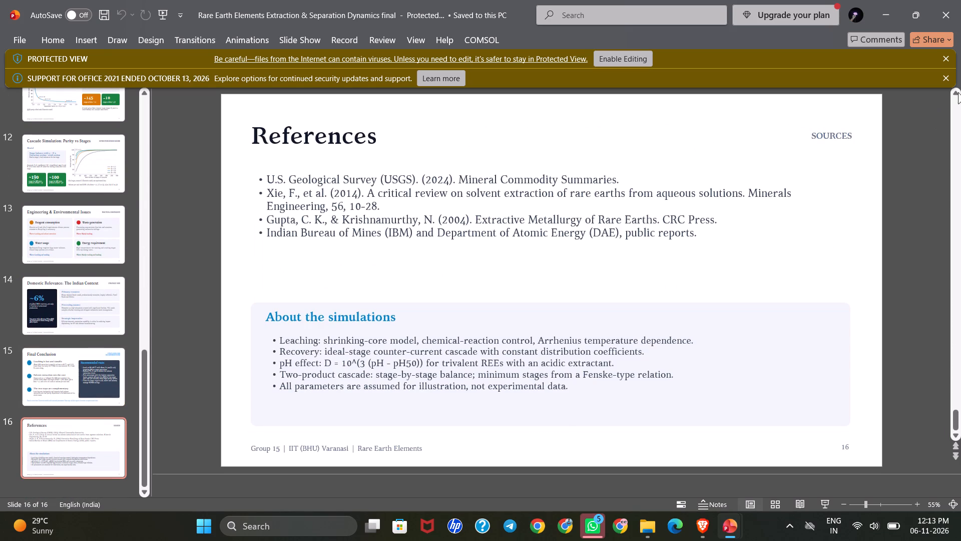
pyautogui.click(948, 19)
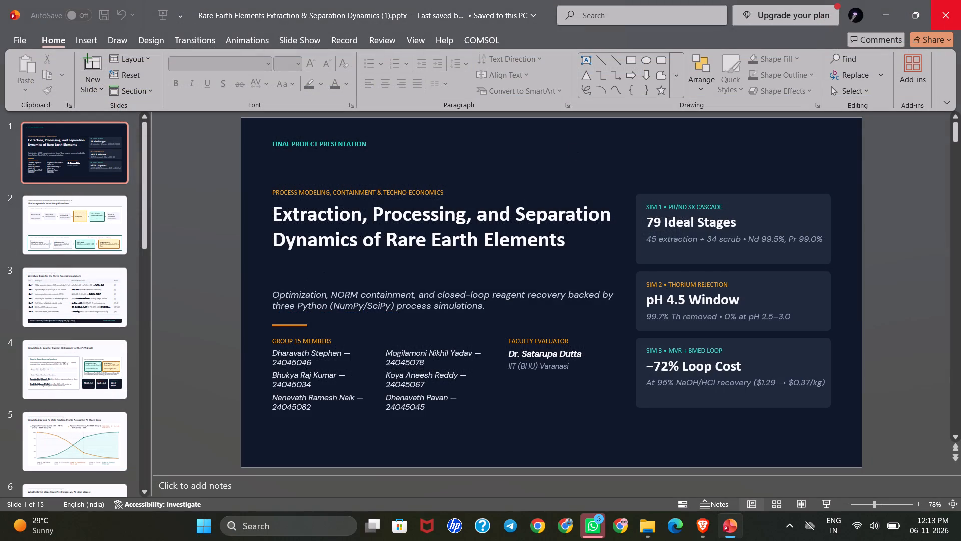
pyautogui.click(938, 19)
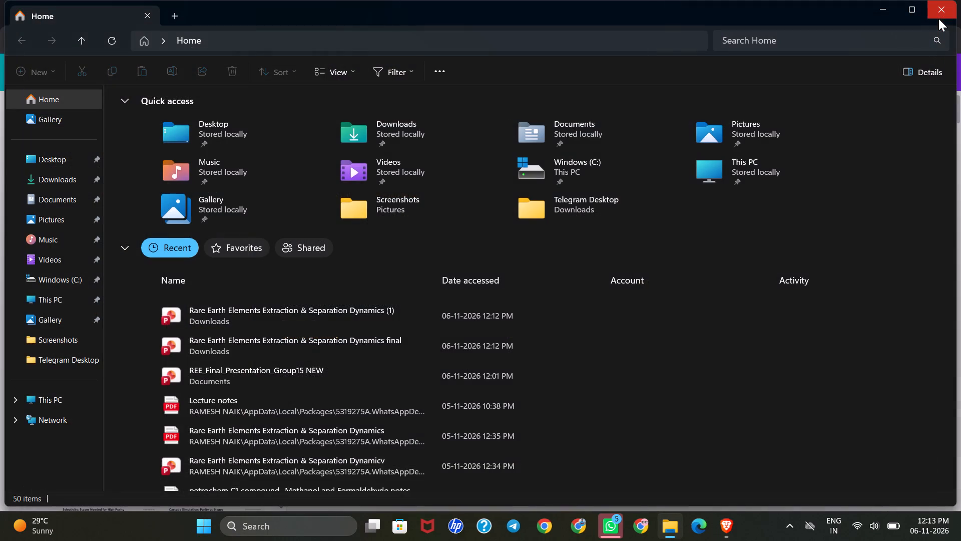
# Open "Rare Earth Elements Extraction & Separation Dynamics (1)" from the recent files, check its title slide and close it.
pyautogui.click(319, 308)
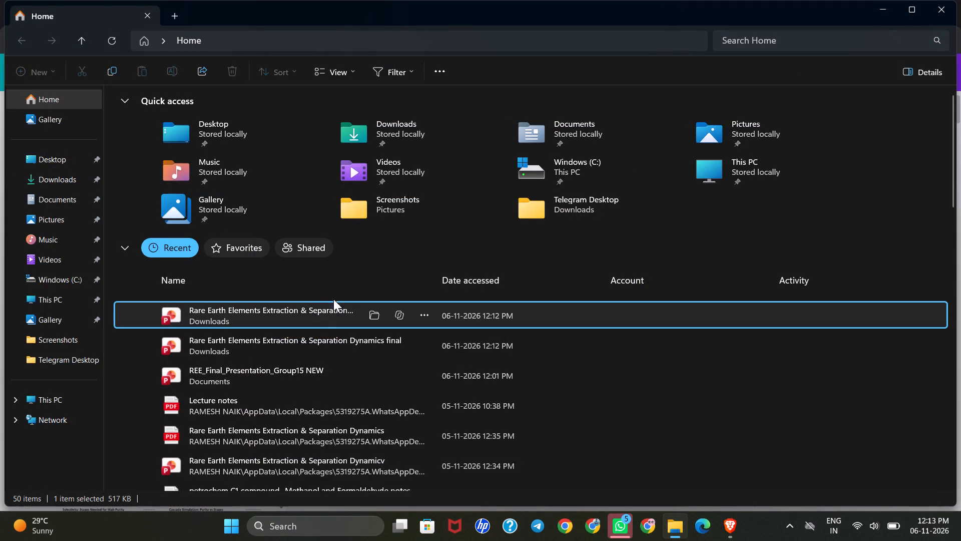
pyautogui.doubleClick(327, 308)
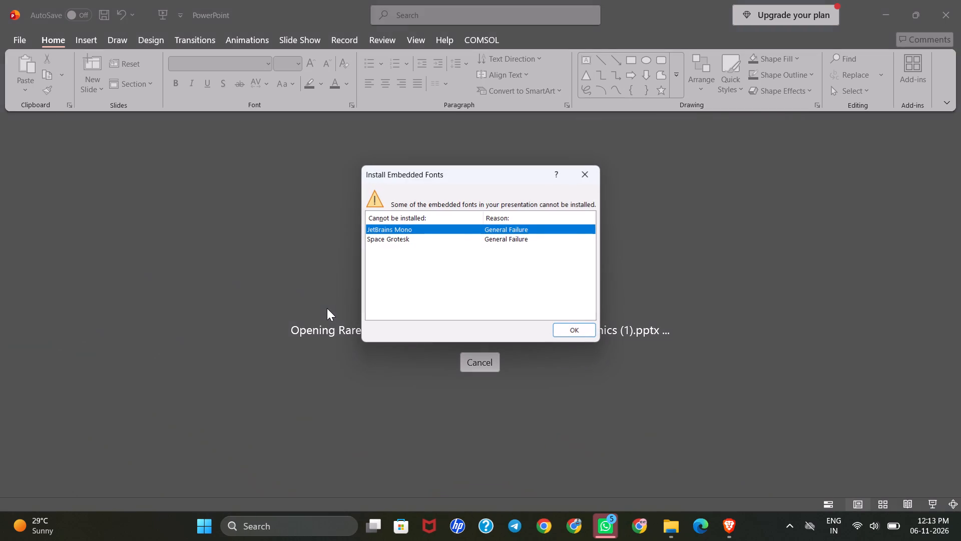
pyautogui.click(583, 176)
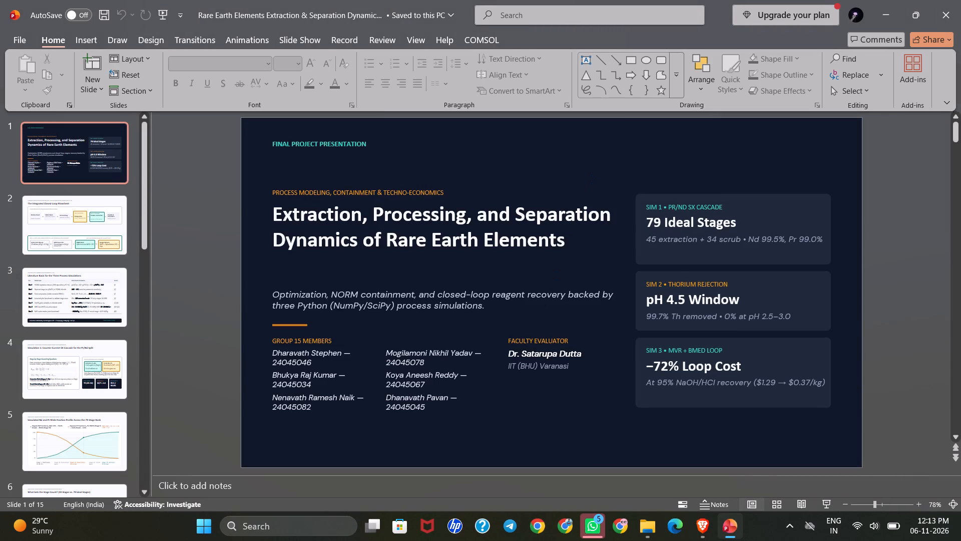
pyautogui.scroll(-2, 596, 269)
pyautogui.scroll(7, 596, 269)
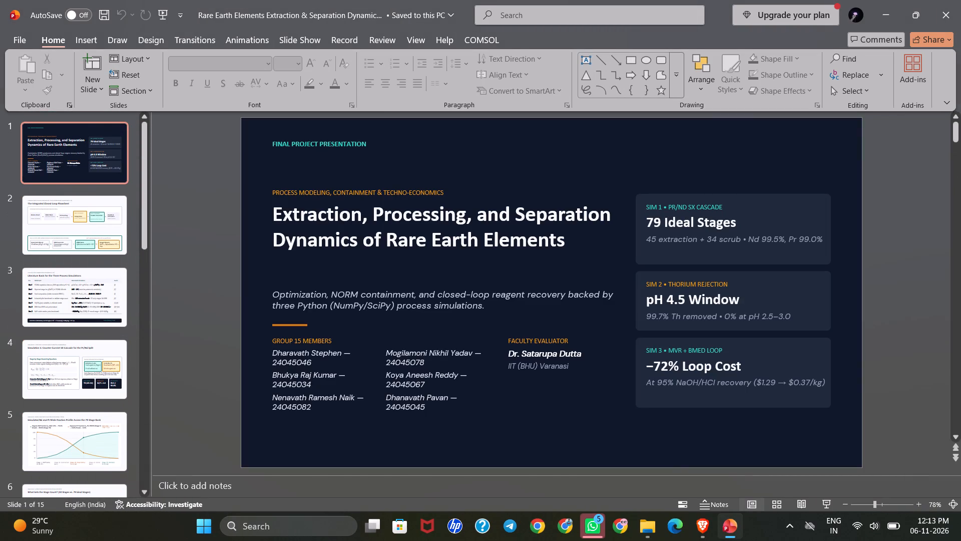
pyautogui.click(943, 7)
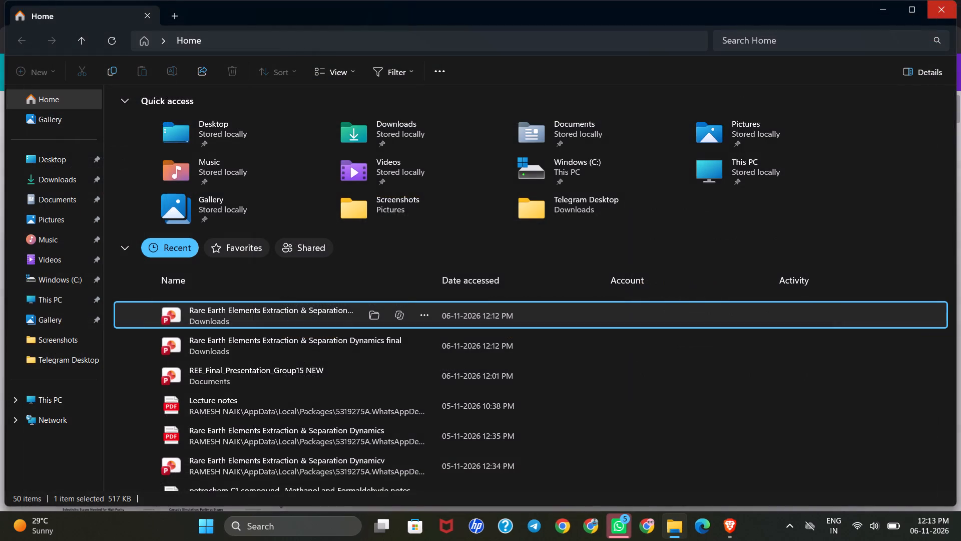
# Open "Rare Earth Elements Extraction & Separation Dynamics final", check its title slide and close it.
pyautogui.click(311, 348)
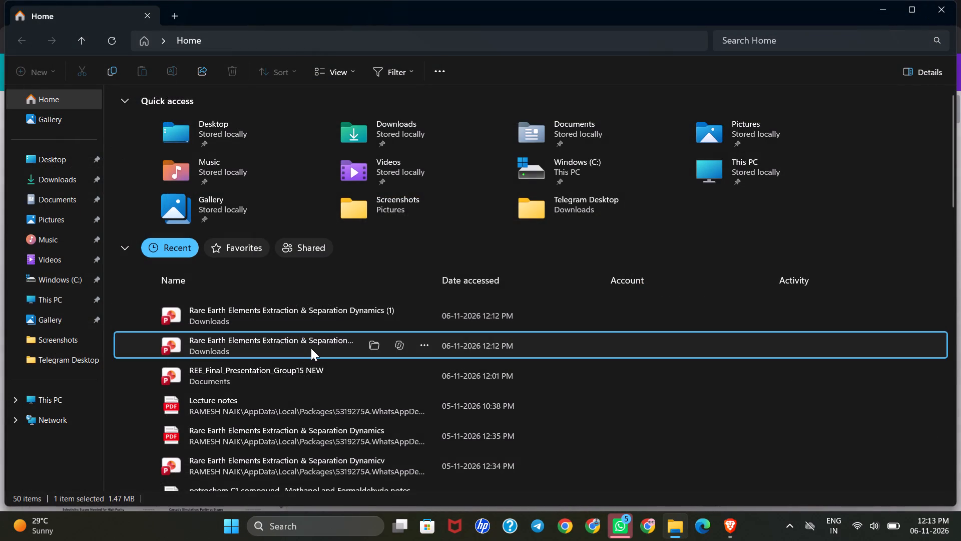
pyautogui.doubleClick(311, 348)
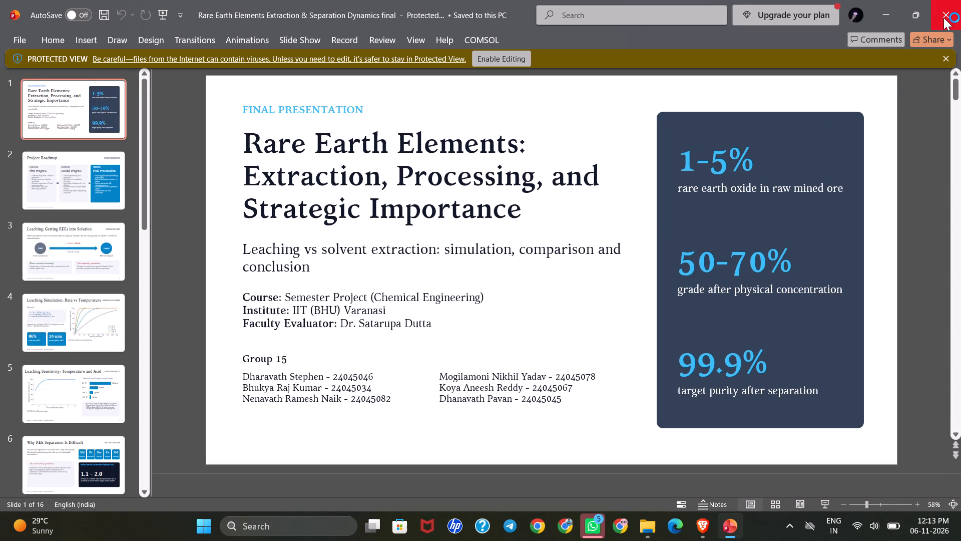
pyautogui.click(943, 18)
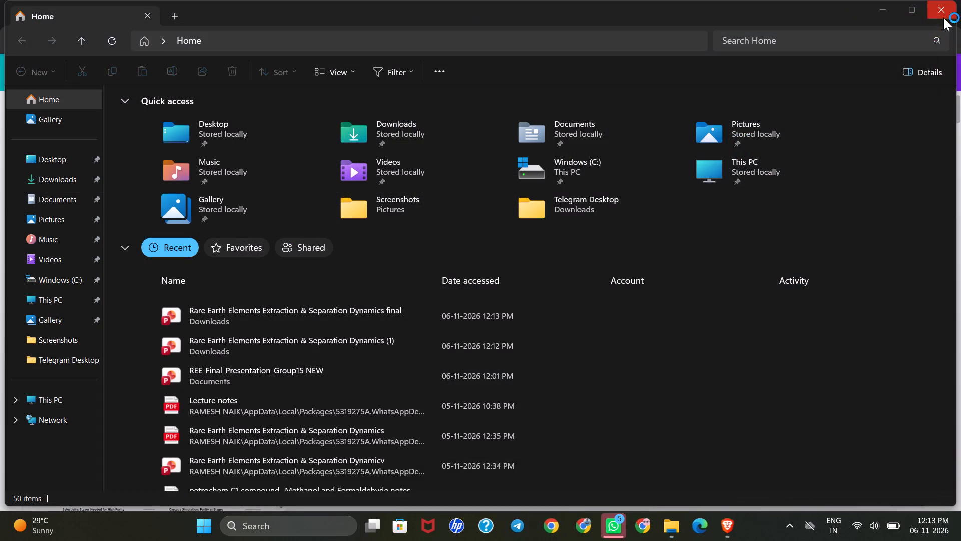
# Share the "Rare Earth Elements Extraction & Separation Dynamics final" file from the recent files with WhatsApp.
pyautogui.click(342, 316)
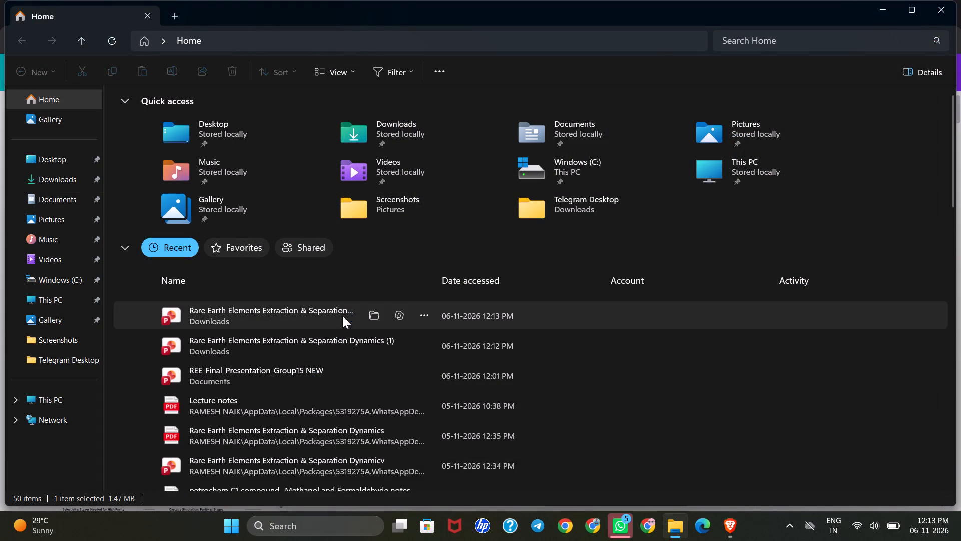
pyautogui.rightClick(327, 313)
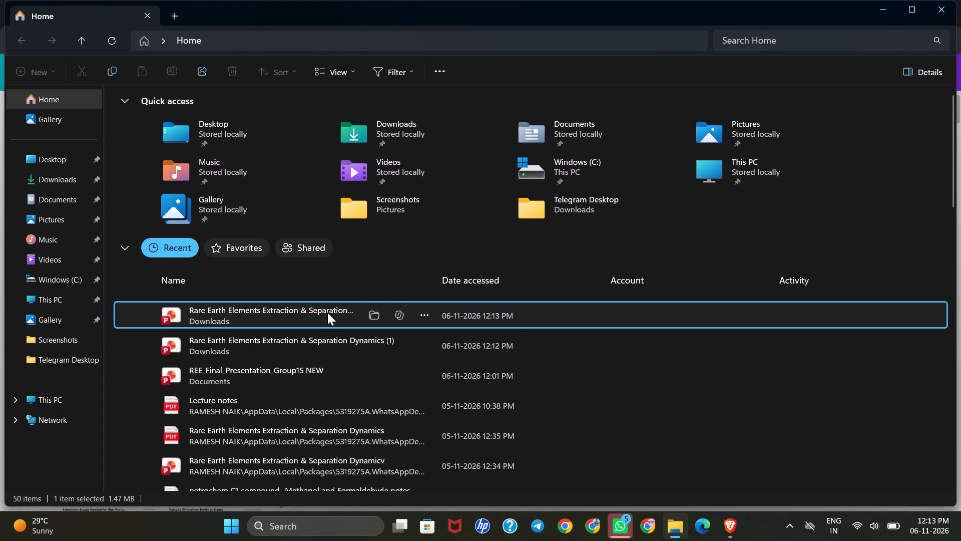
pyautogui.rightClick(327, 313)
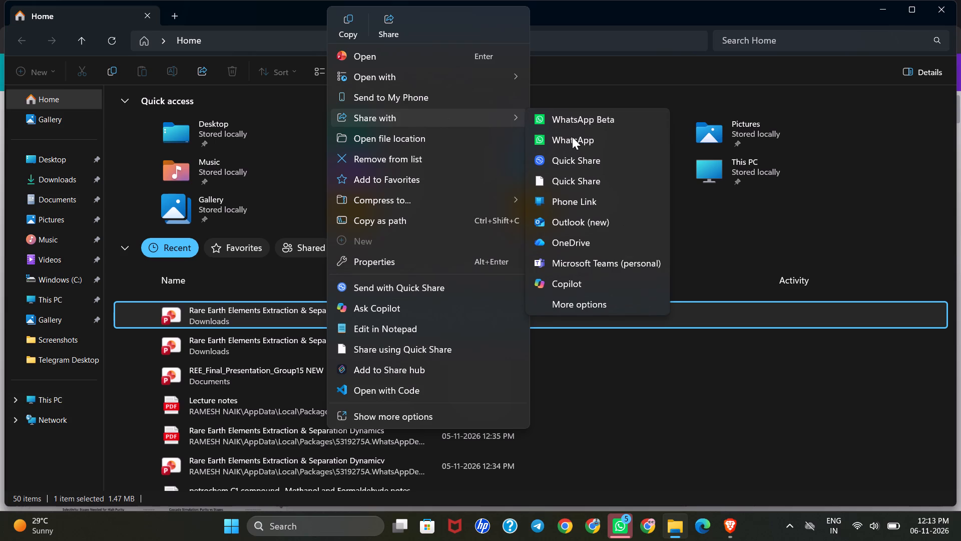
pyautogui.click(572, 137)
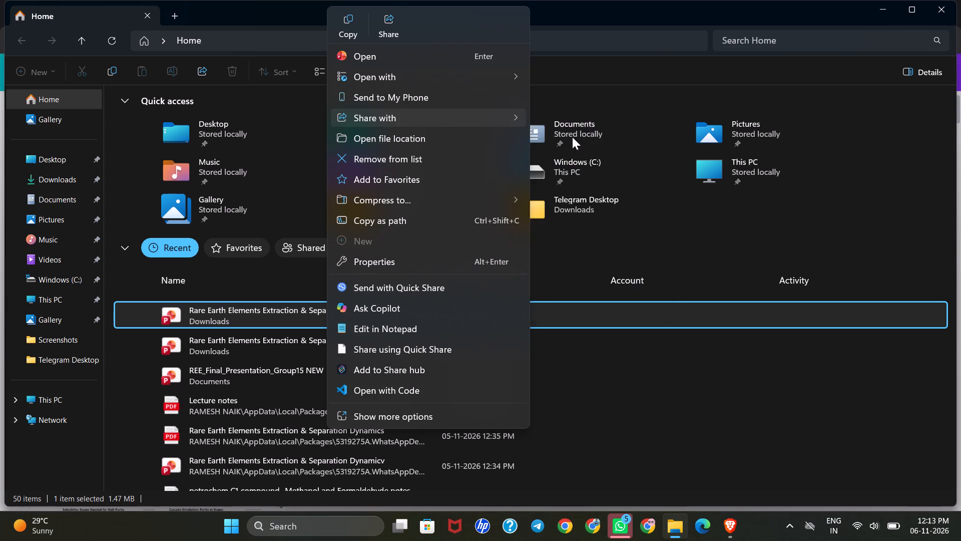
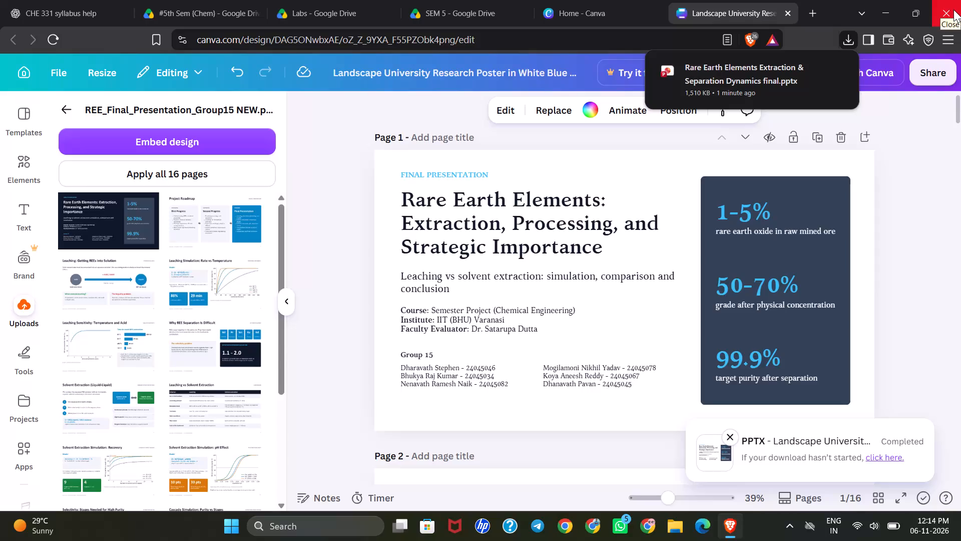
# Close the browser window containing the Canva design and refresh the desktop.
pyautogui.click(953, 10)
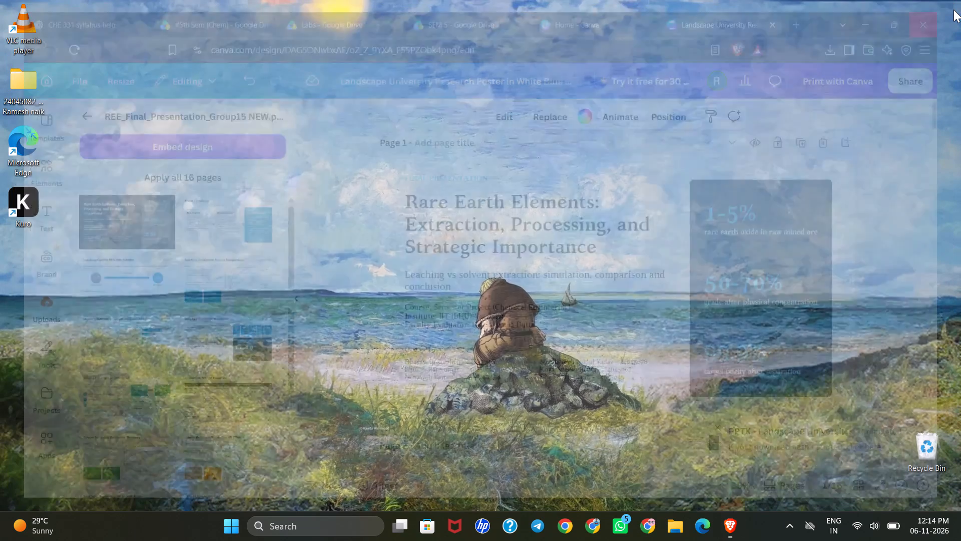
pyautogui.rightClick(843, 115)
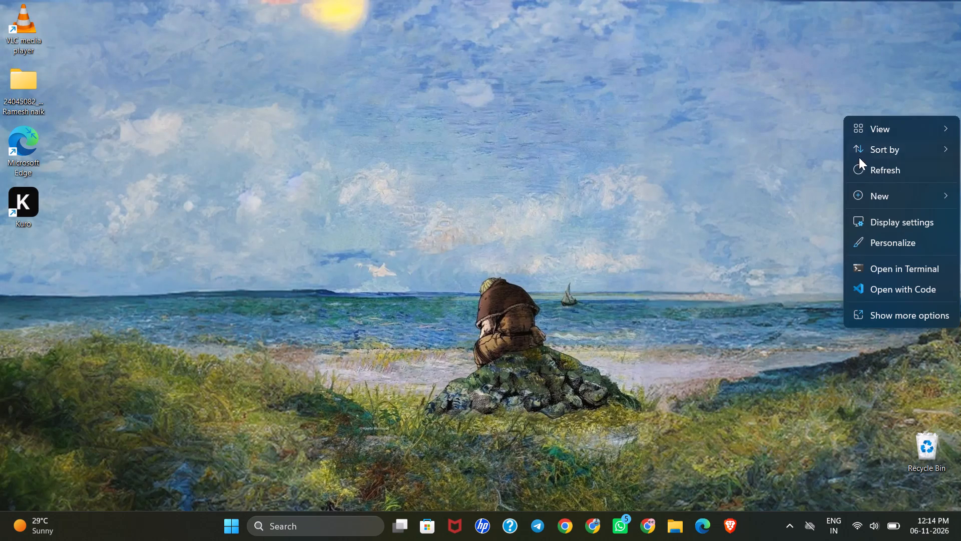
pyautogui.click(857, 170)
# Open the Shut Down Windows dialog from the desktop.
pyautogui.hotkey('alt', 'F4')
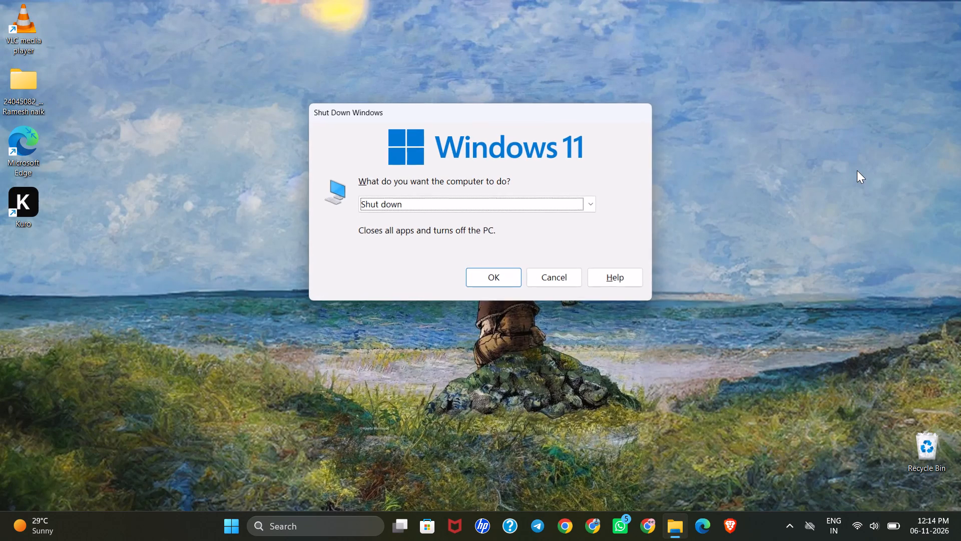